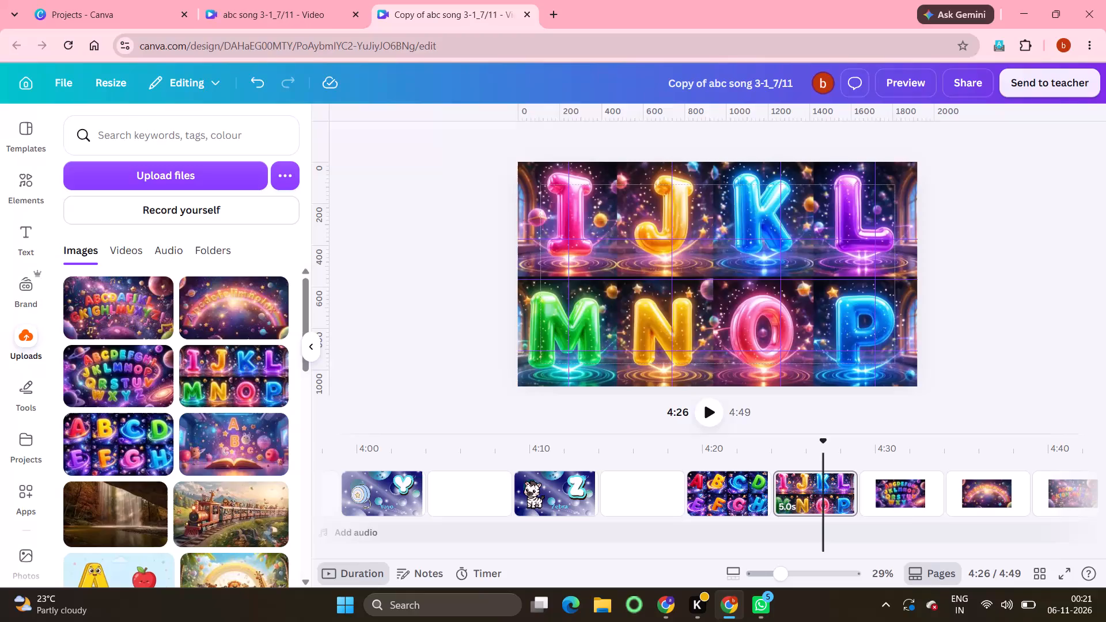
# Generate a video with Image to Video from the full-alphabet galaxy picture on the page at 4:31.
pyautogui.click(901, 503)
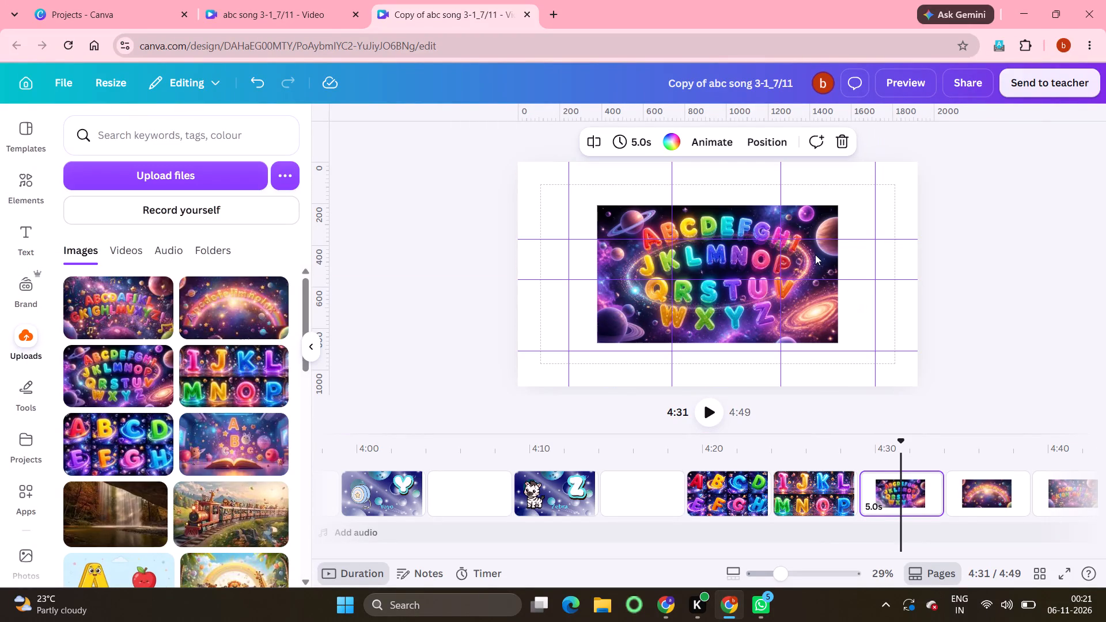
pyautogui.click(815, 255)
pyautogui.click(893, 141)
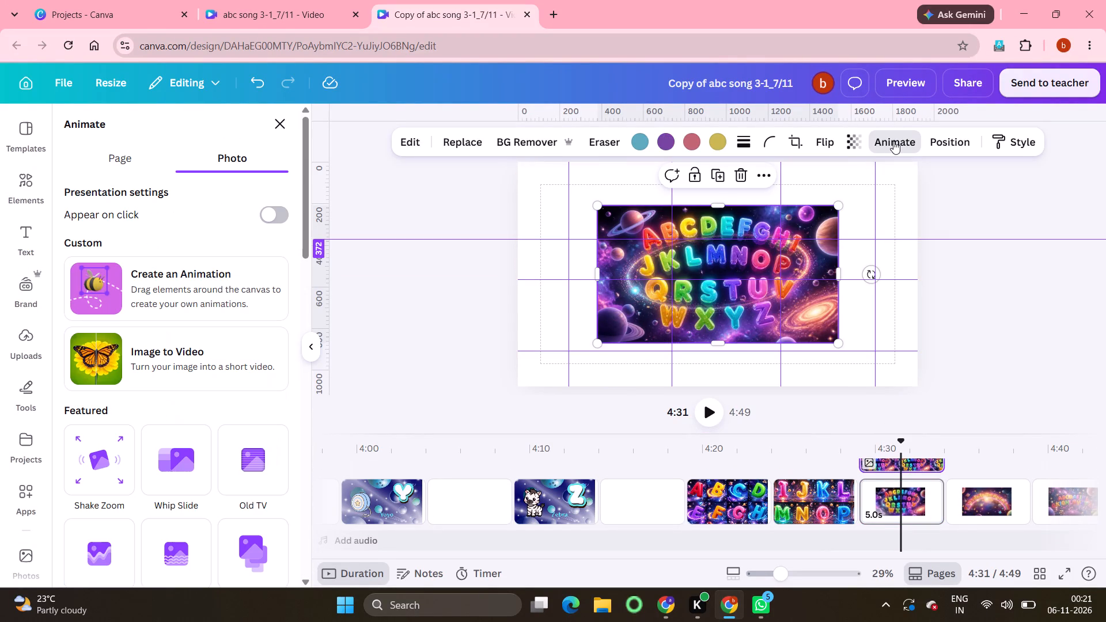
pyautogui.click(207, 367)
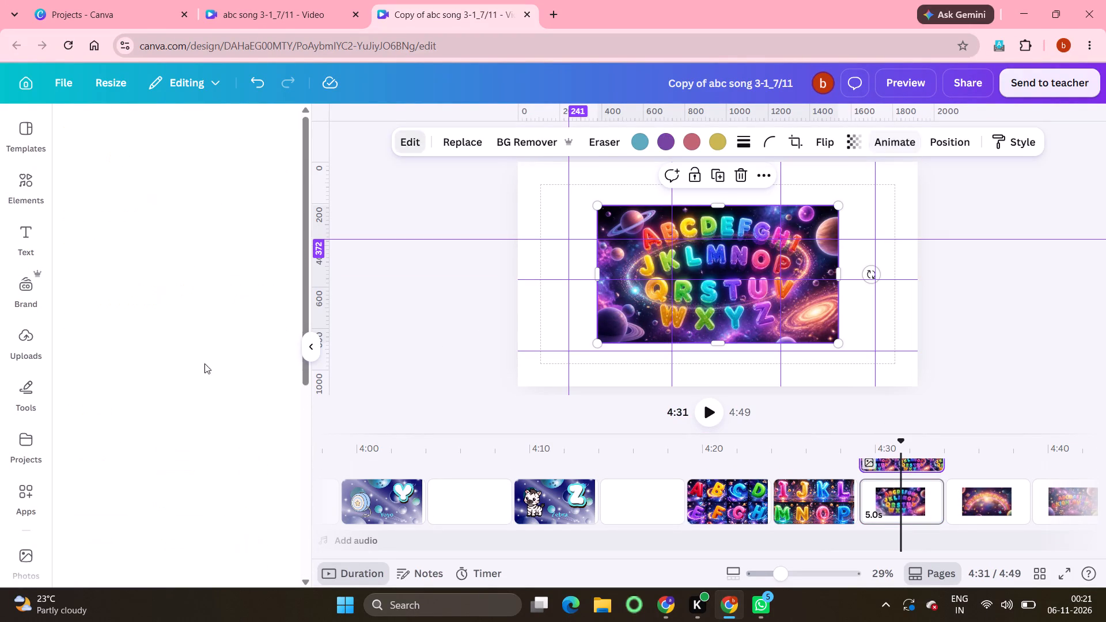
pyautogui.click(169, 255)
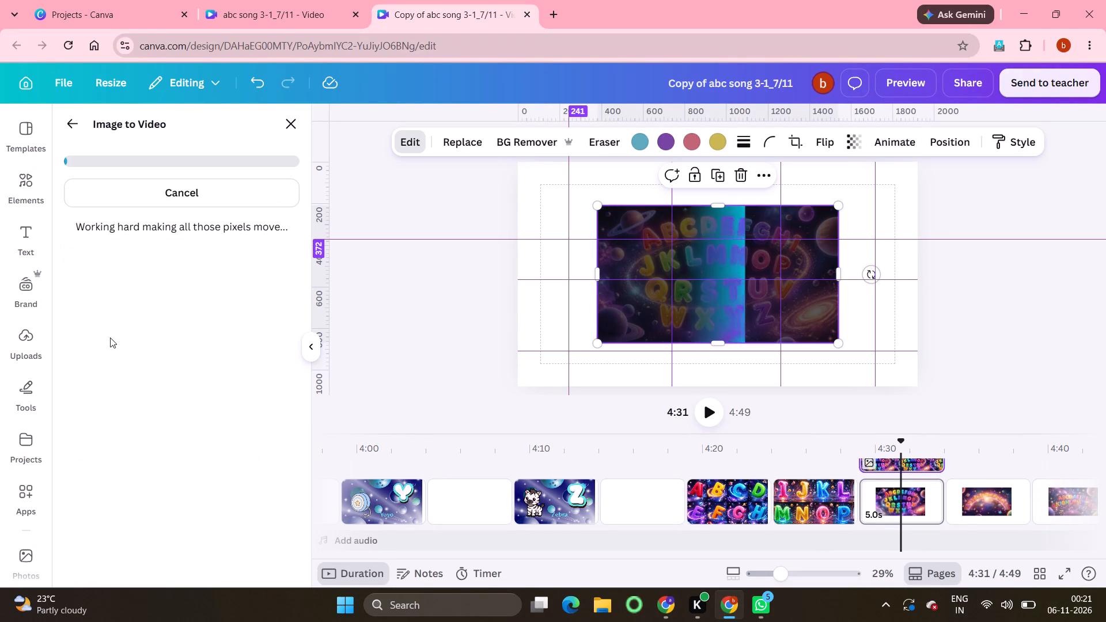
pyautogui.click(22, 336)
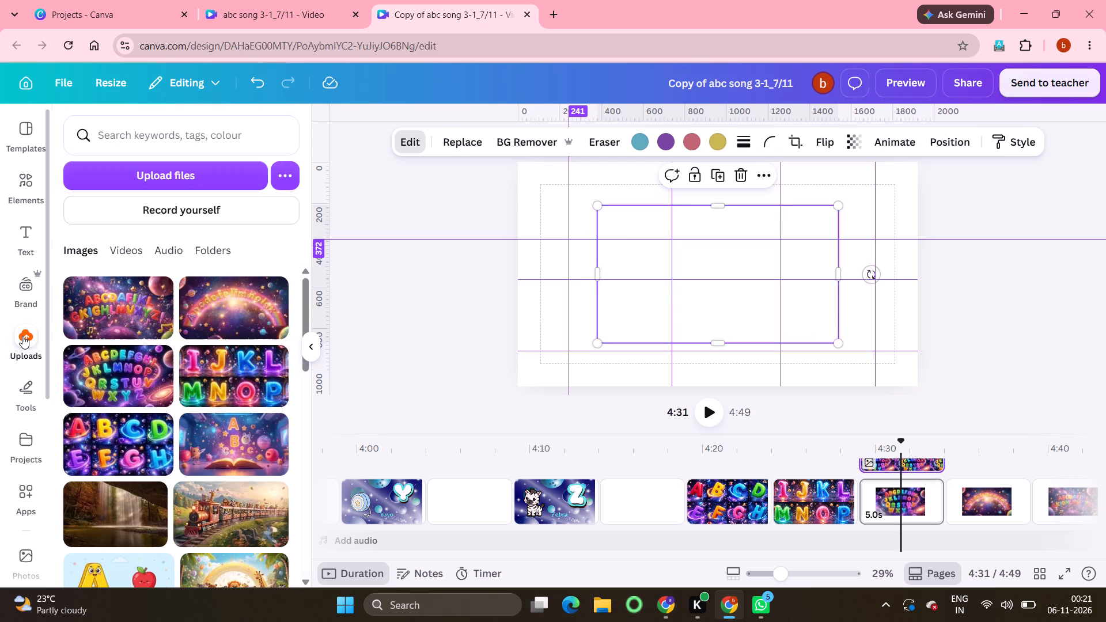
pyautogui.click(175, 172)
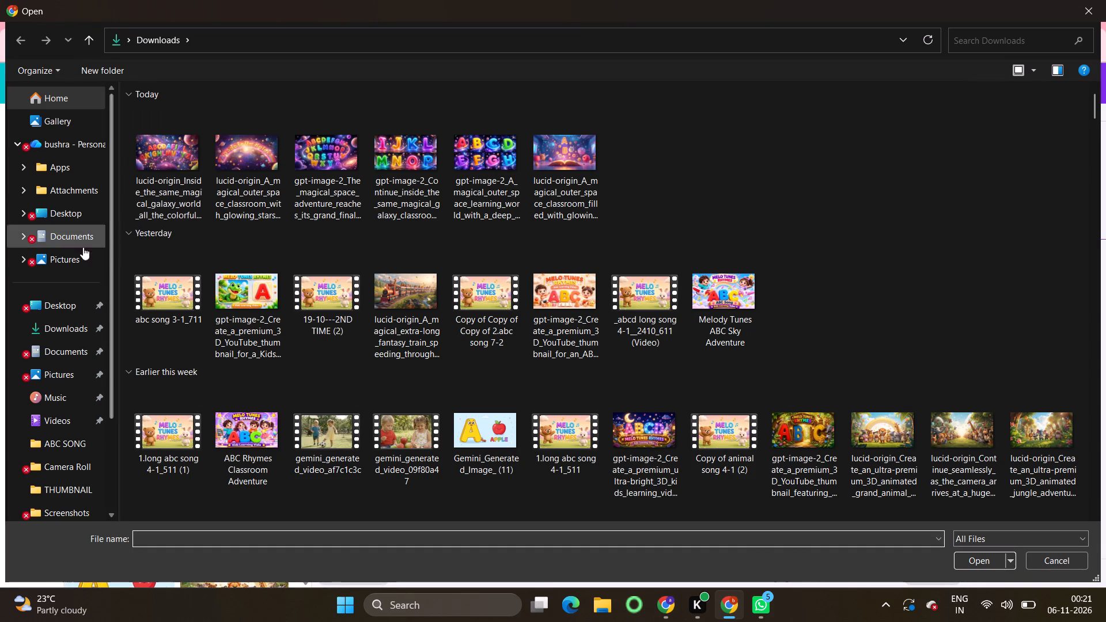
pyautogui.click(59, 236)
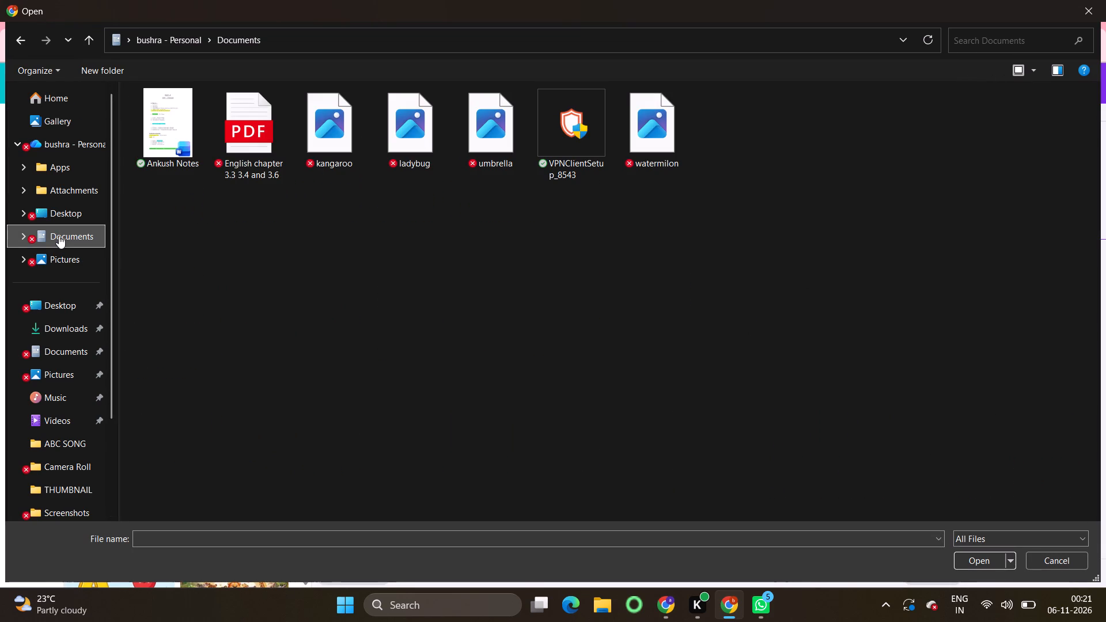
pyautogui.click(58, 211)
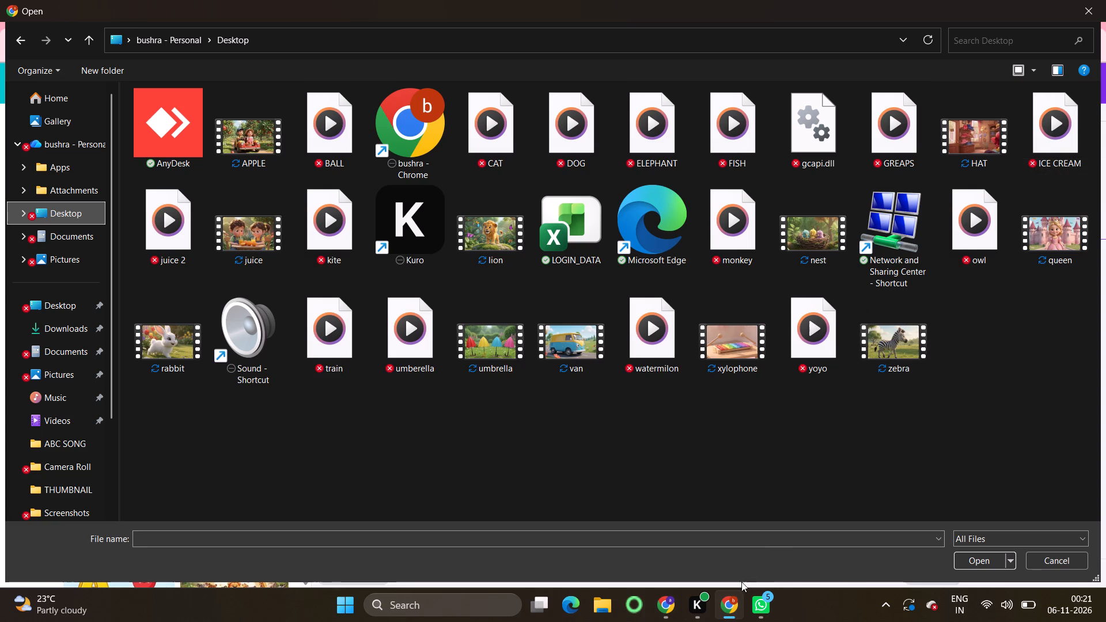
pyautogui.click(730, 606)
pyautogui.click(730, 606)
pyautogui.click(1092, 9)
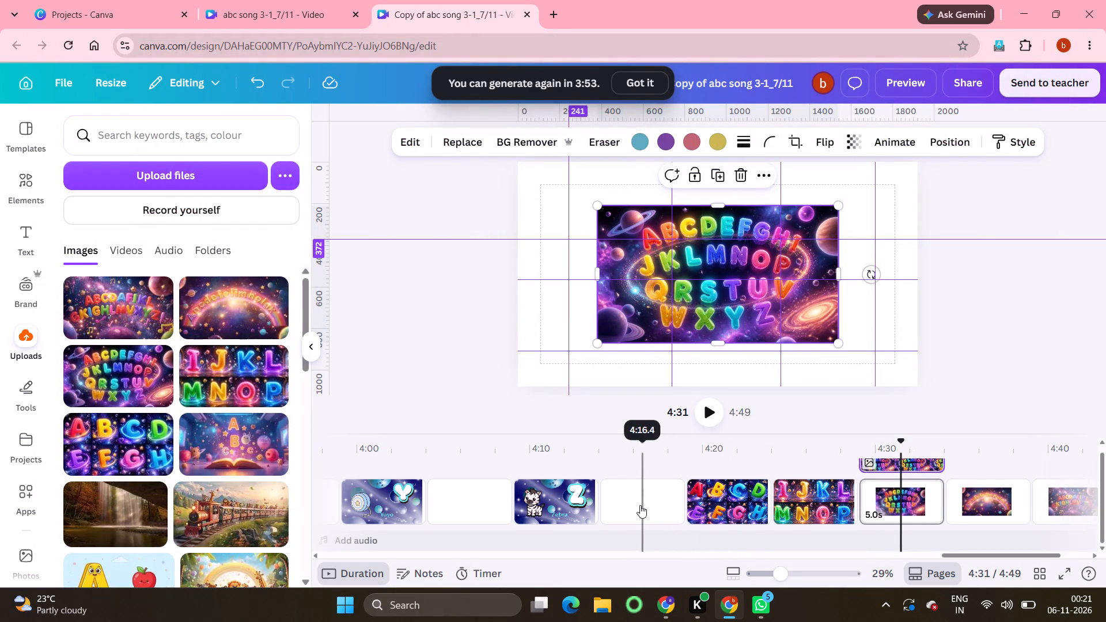
# Look back through the timeline to check which letter pages are followed by blank pages without a clip.
pyautogui.hscroll(6, 640, 505)
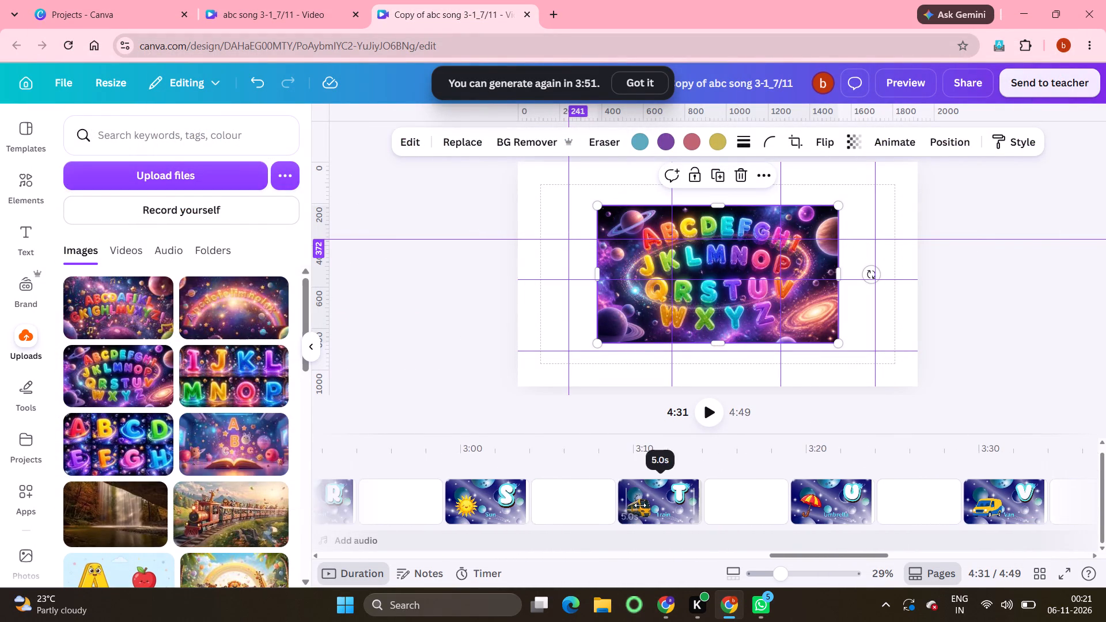
pyautogui.hscroll(6, 640, 505)
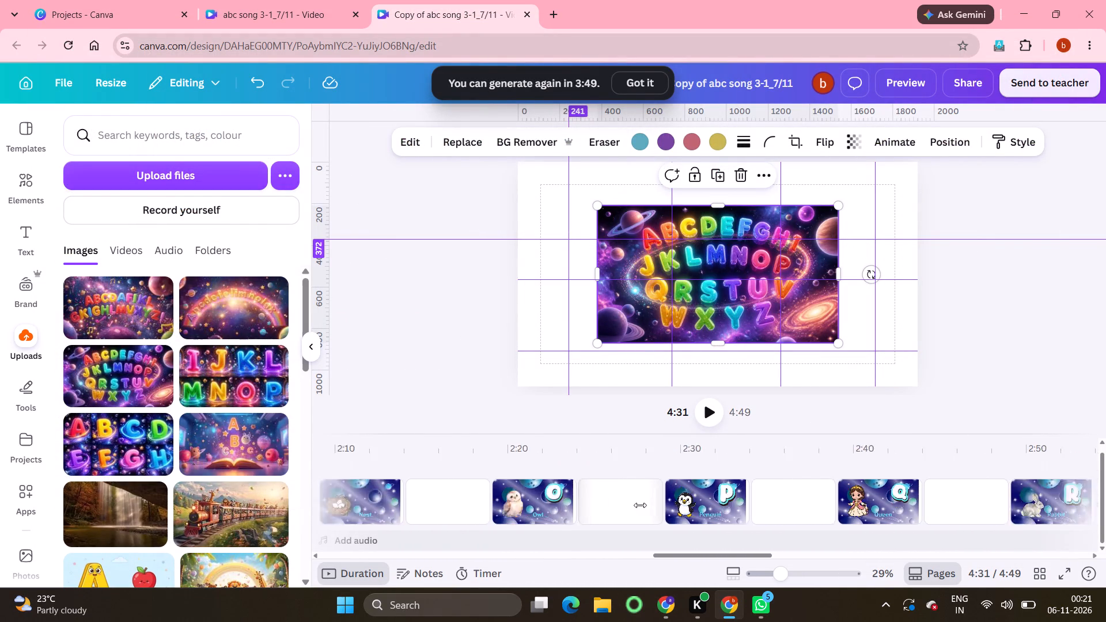
pyautogui.hscroll(5, 640, 505)
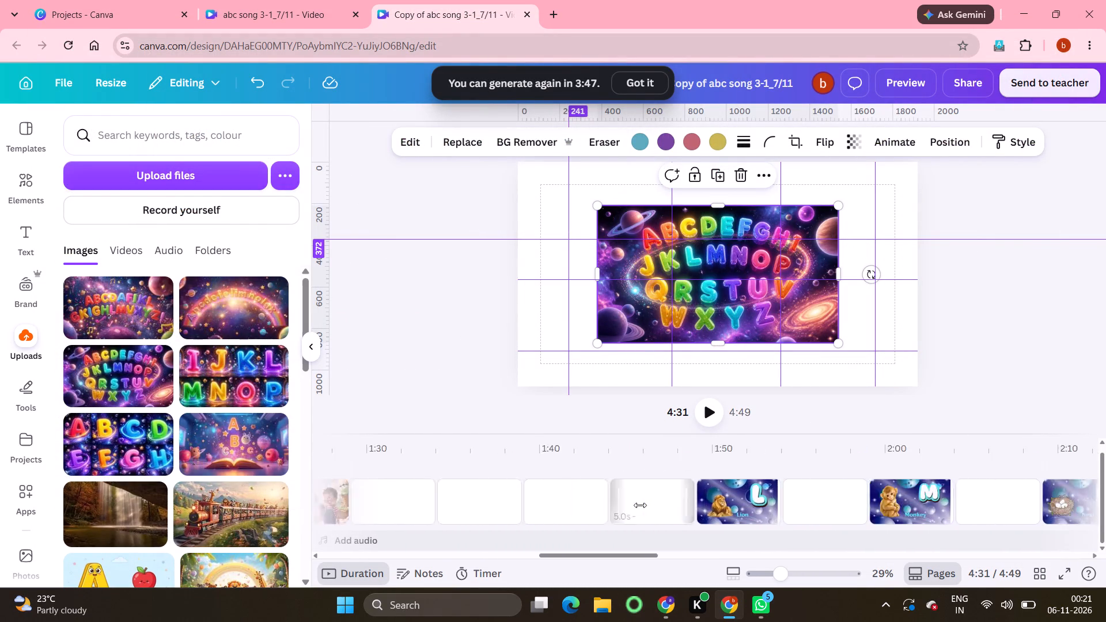
pyautogui.hscroll(2, 640, 505)
pyautogui.hscroll(-3, 640, 505)
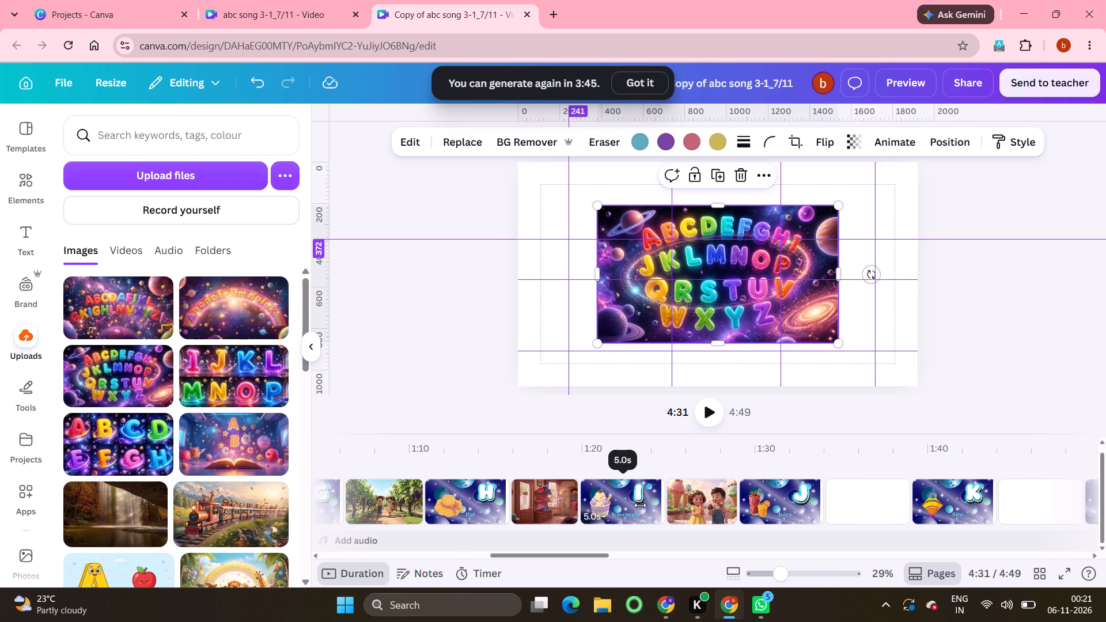
pyautogui.hscroll(-1, 640, 505)
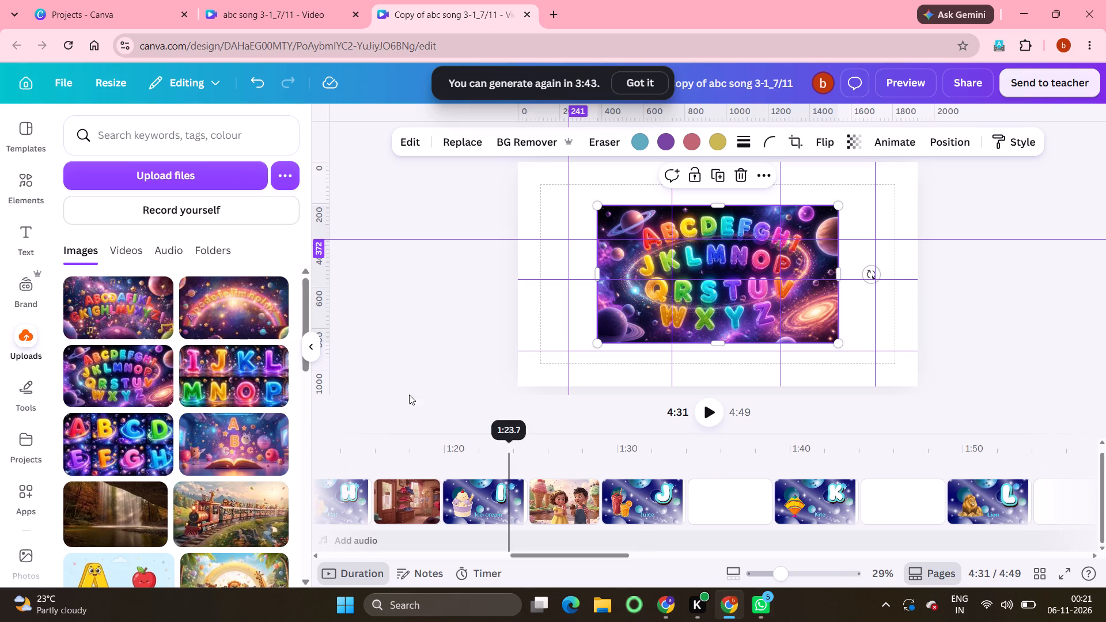
# Upload the "juice 2" video from the Desktop folder to the design's uploads.
pyautogui.click(166, 169)
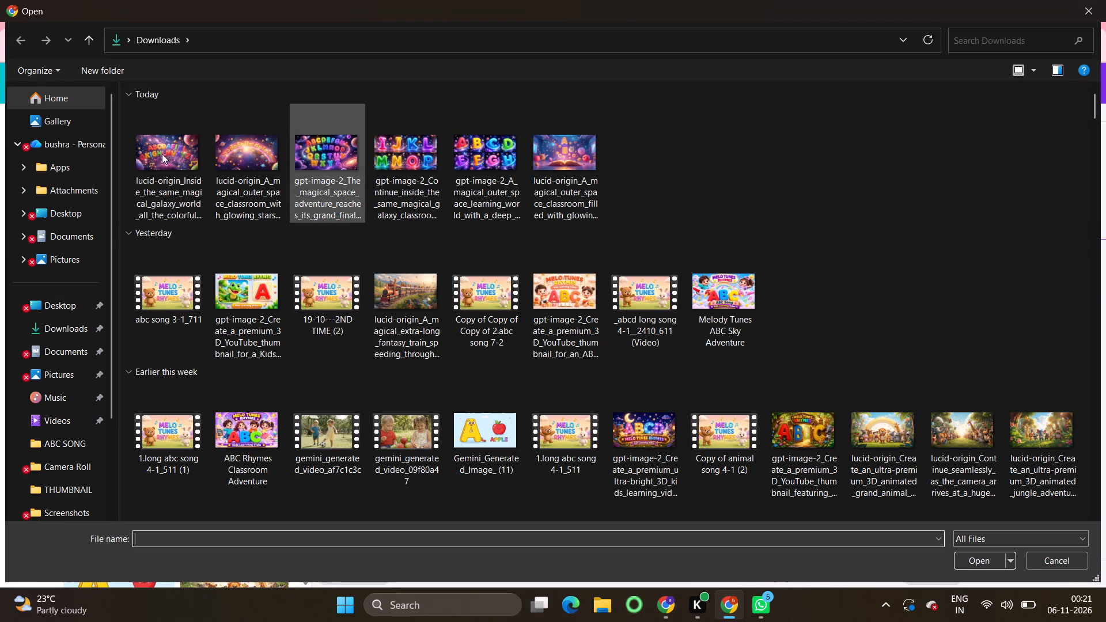
pyautogui.click(61, 242)
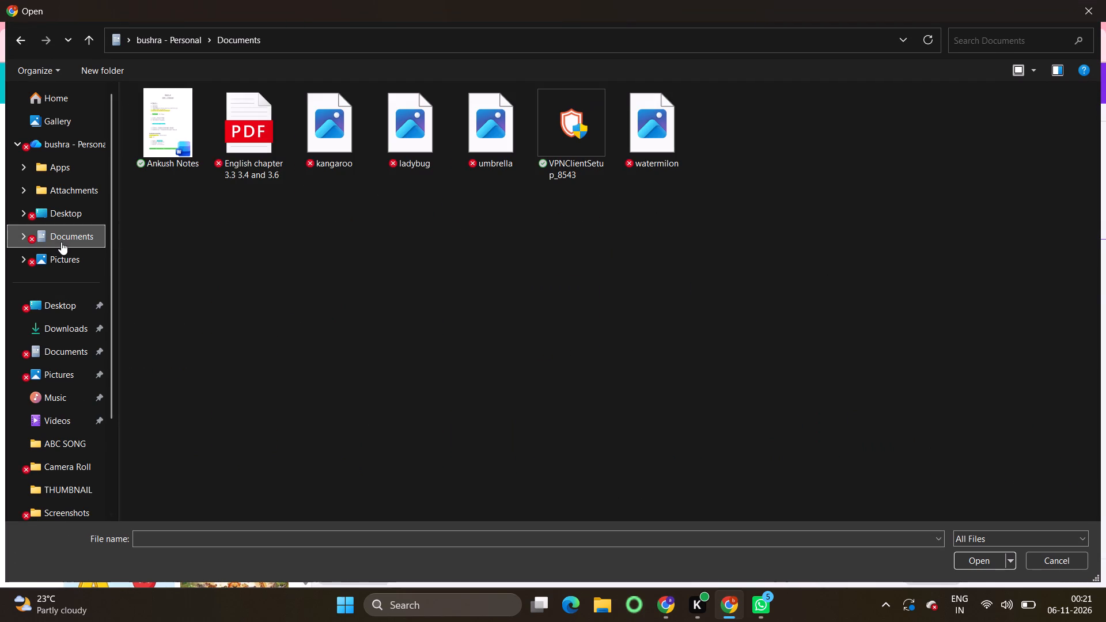
pyautogui.click(59, 213)
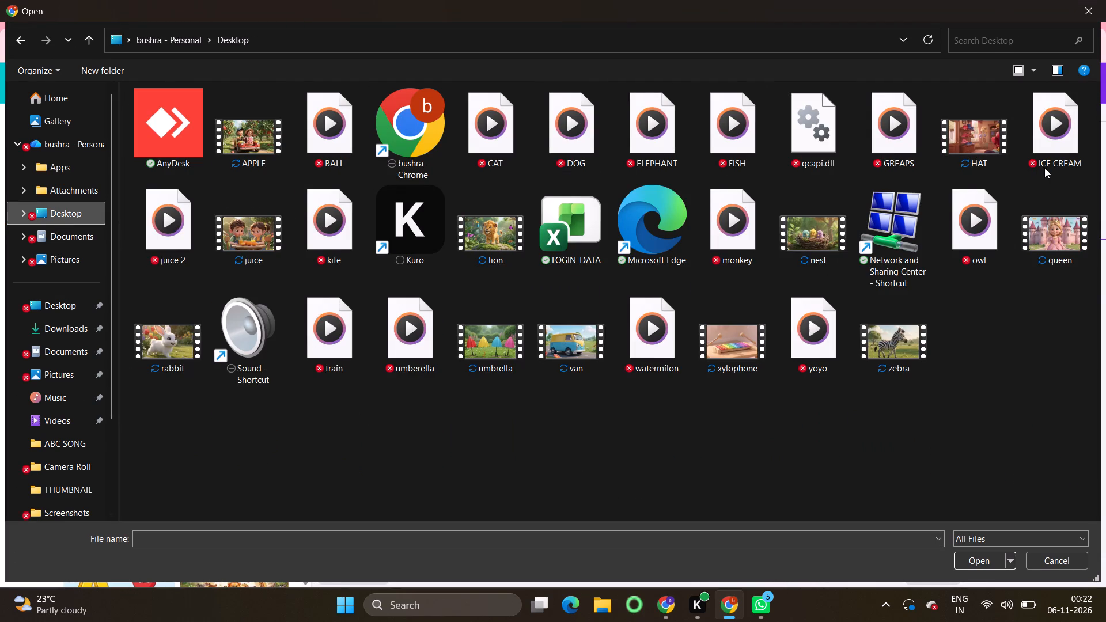
pyautogui.doubleClick(180, 235)
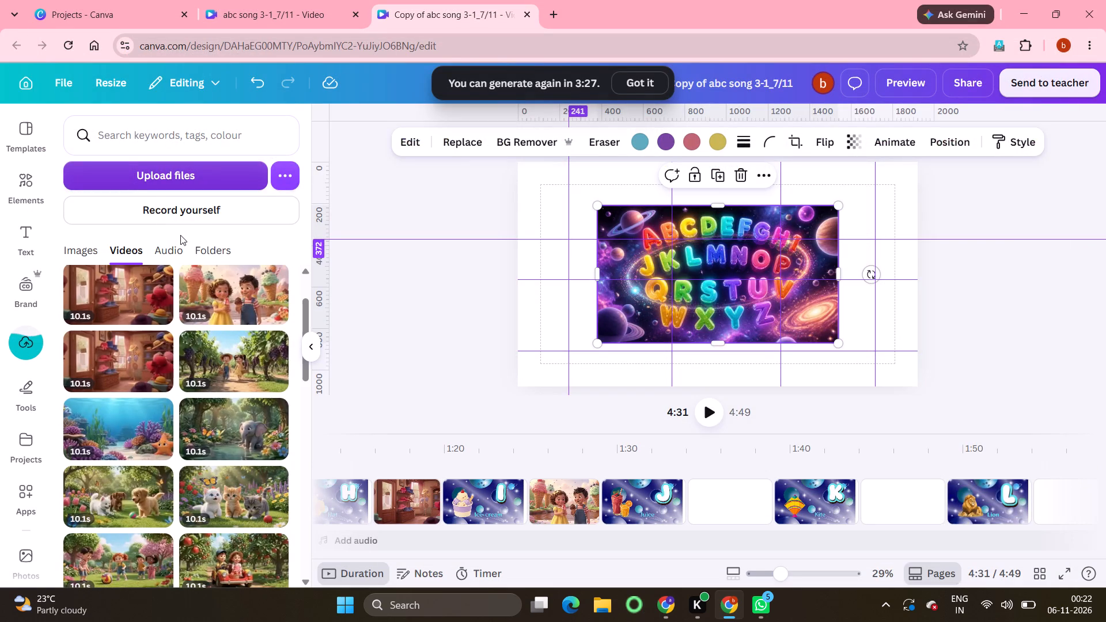
pyautogui.scroll(4, 175, 302)
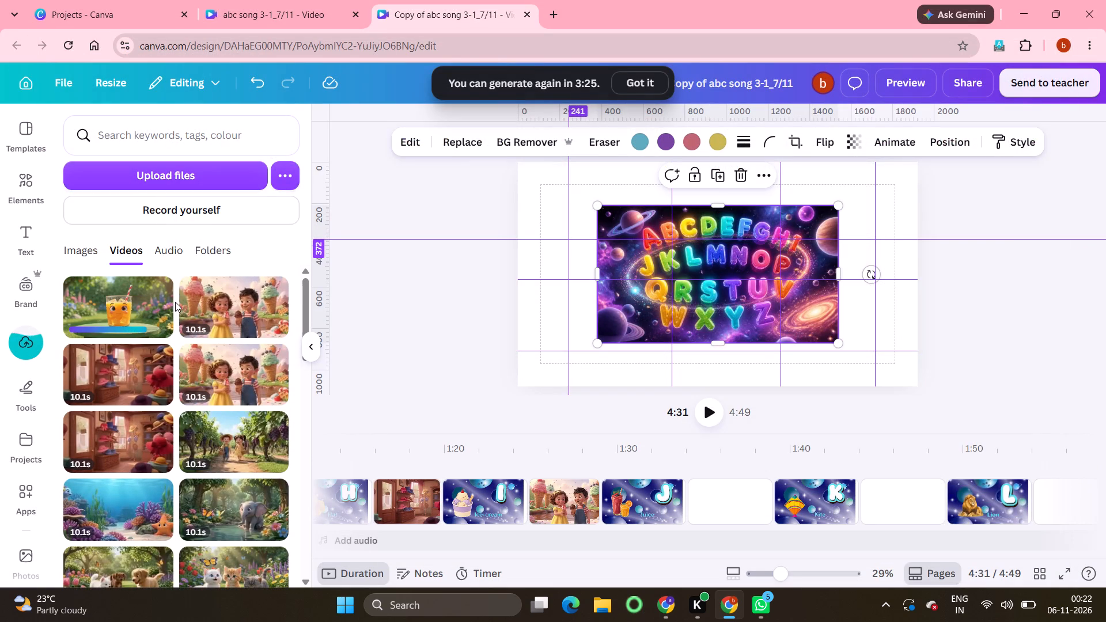
# Upload the "kite", "lion" and "monkey" videos from the Desktop folder, one at a time.
pyautogui.click(195, 179)
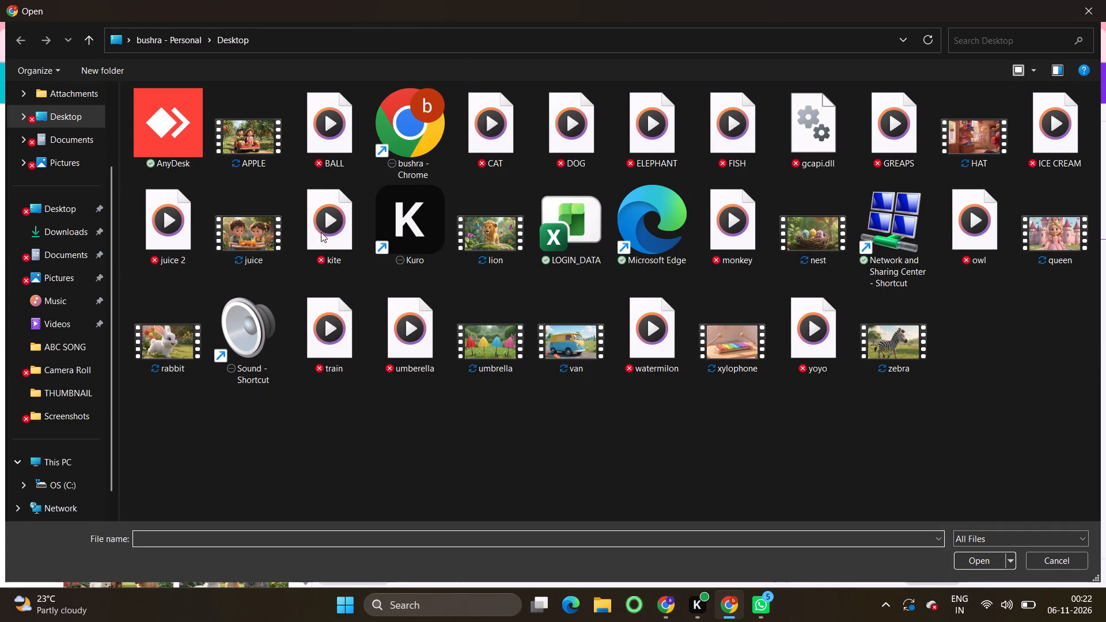
pyautogui.doubleClick(328, 231)
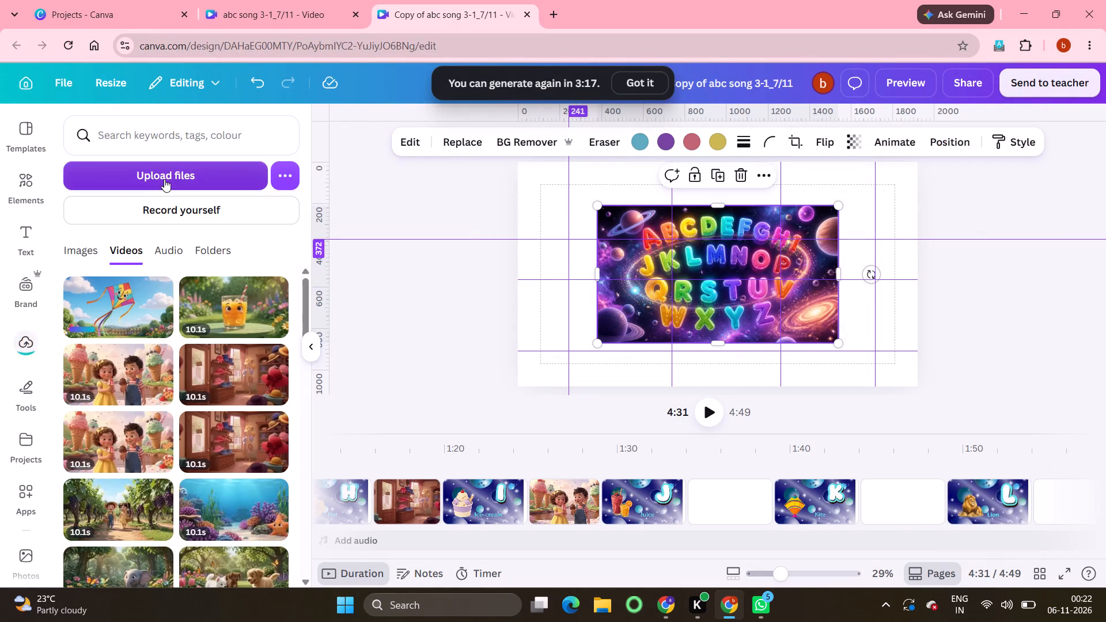
pyautogui.click(164, 179)
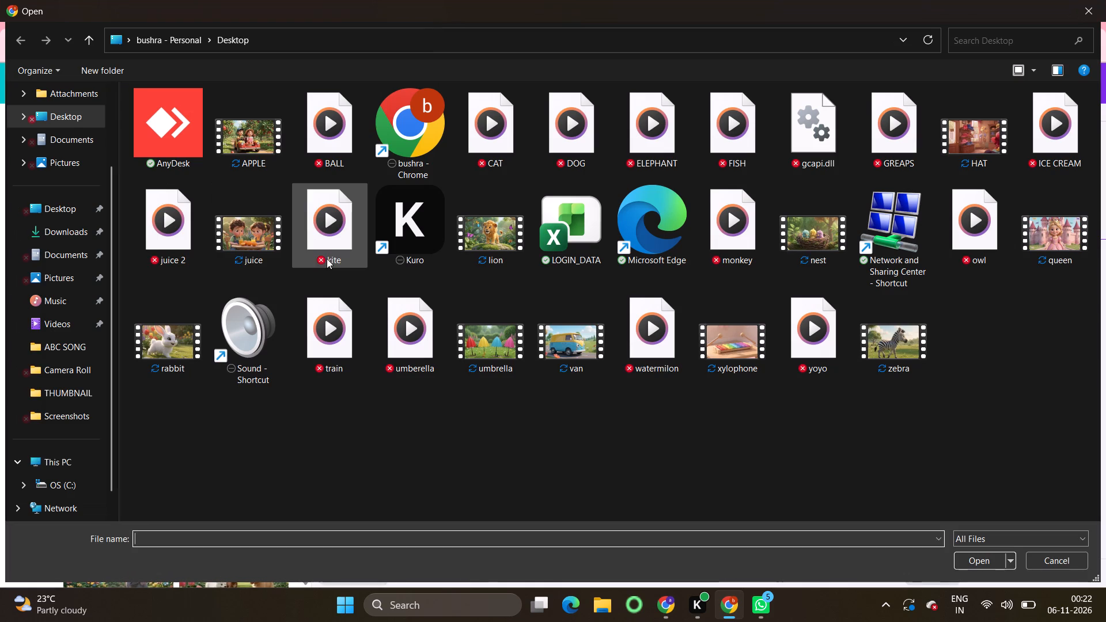
pyautogui.doubleClick(504, 237)
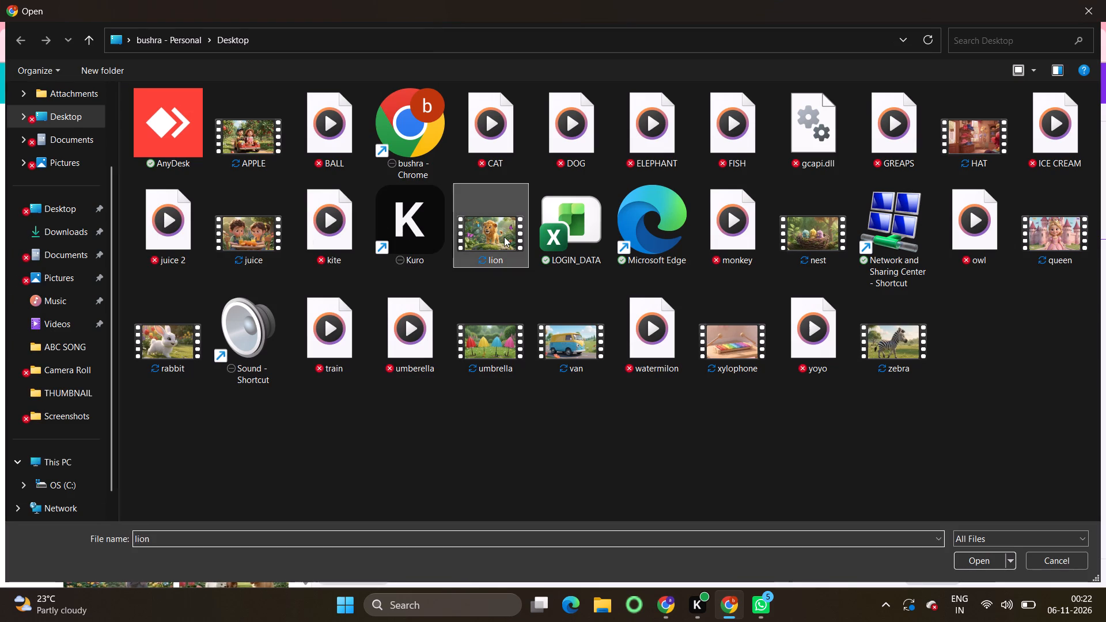
pyautogui.click(206, 175)
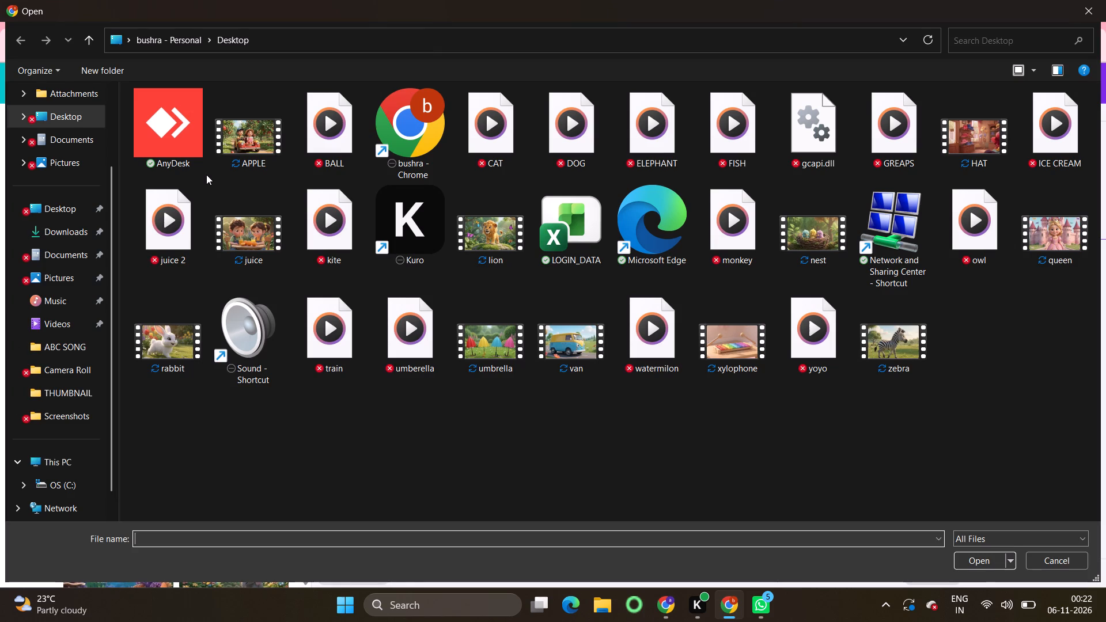
pyautogui.doubleClick(730, 230)
# Upload the "nest", "owl" and "queen" videos from the Desktop folder, one at a time.
pyautogui.click(161, 172)
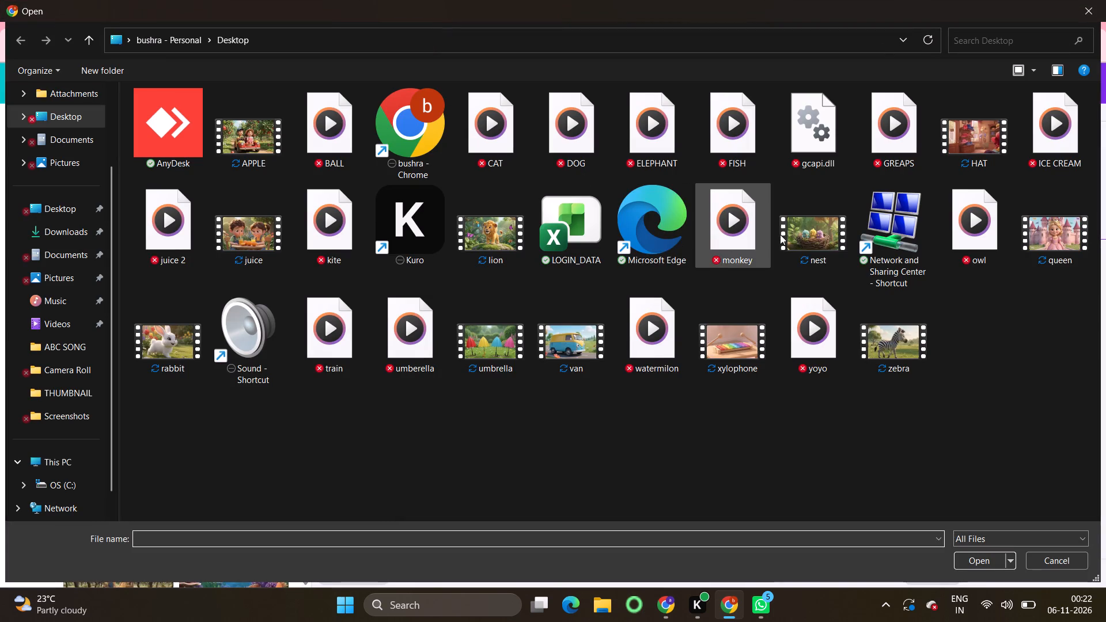
pyautogui.doubleClick(813, 237)
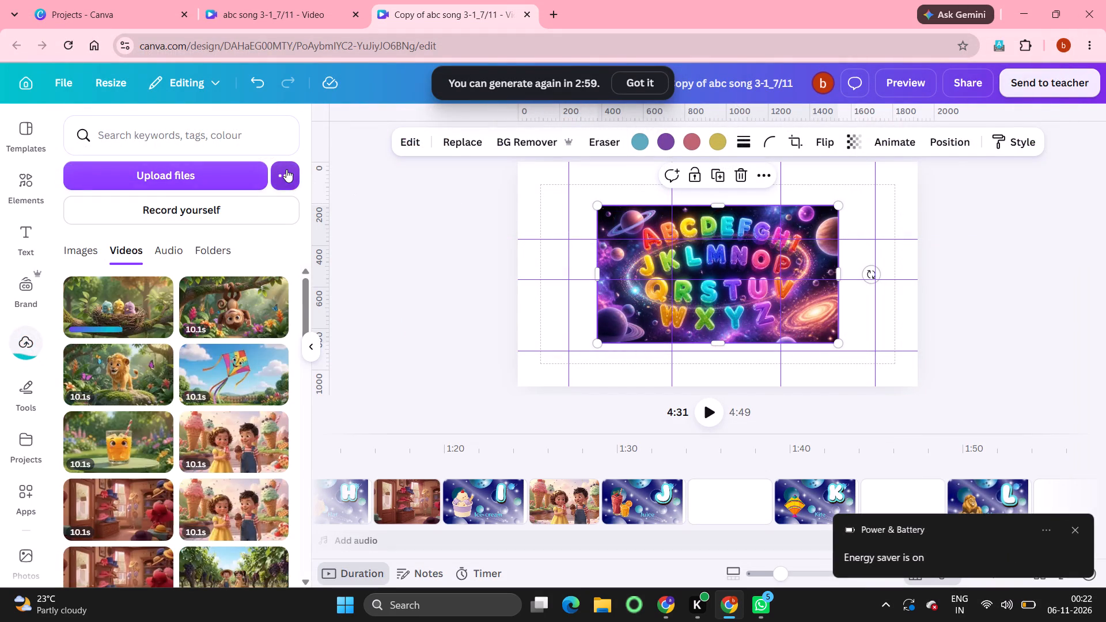
pyautogui.click(206, 173)
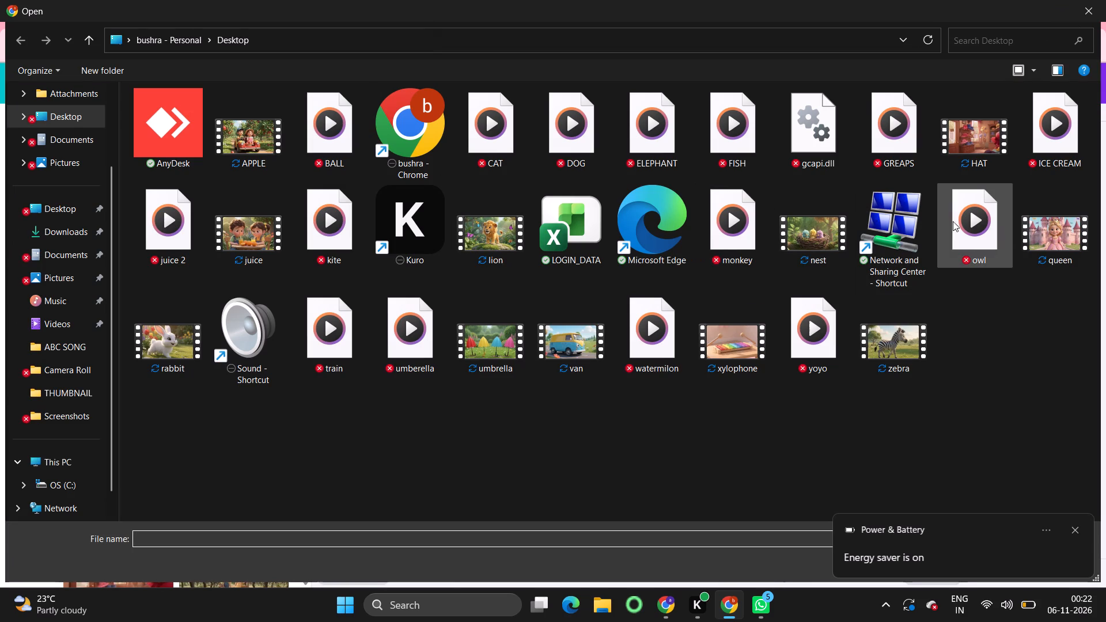
pyautogui.doubleClick(973, 227)
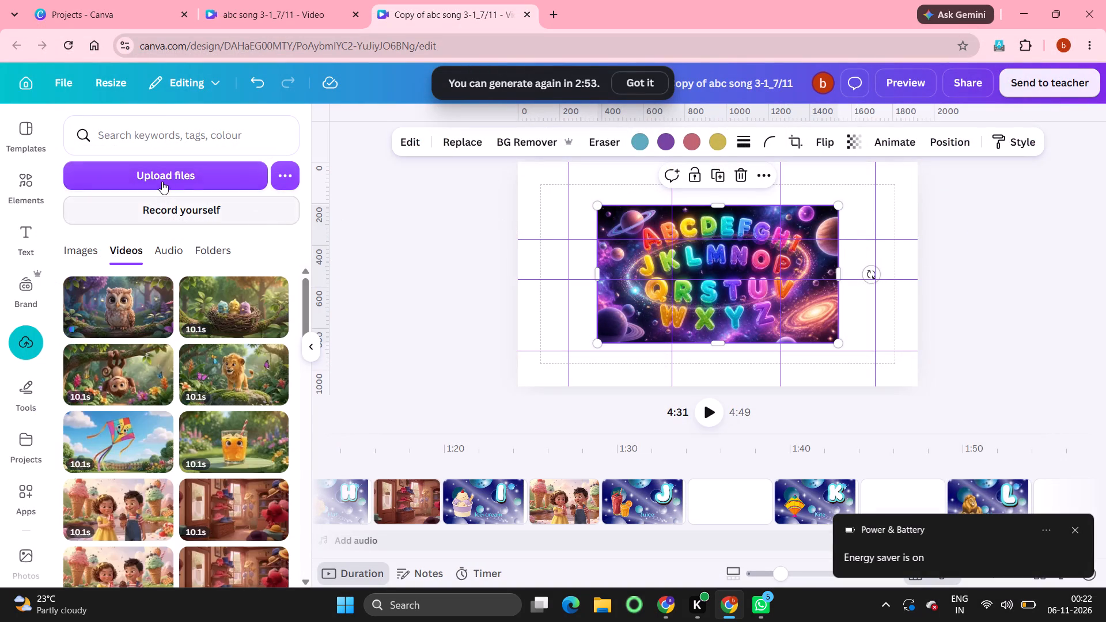
pyautogui.click(157, 179)
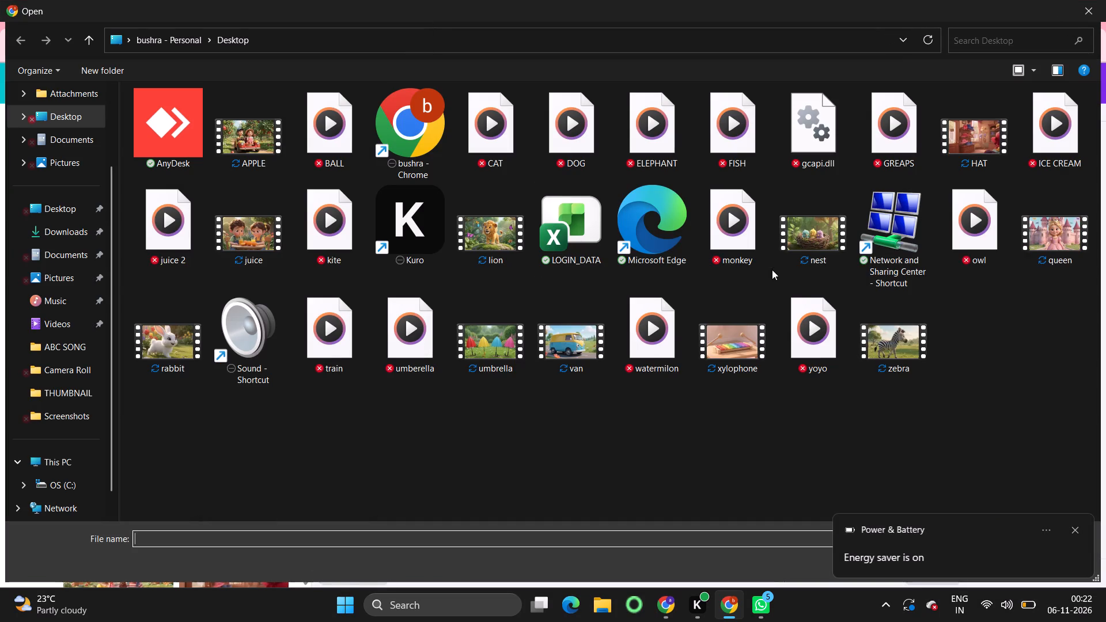
pyautogui.doubleClick(1055, 236)
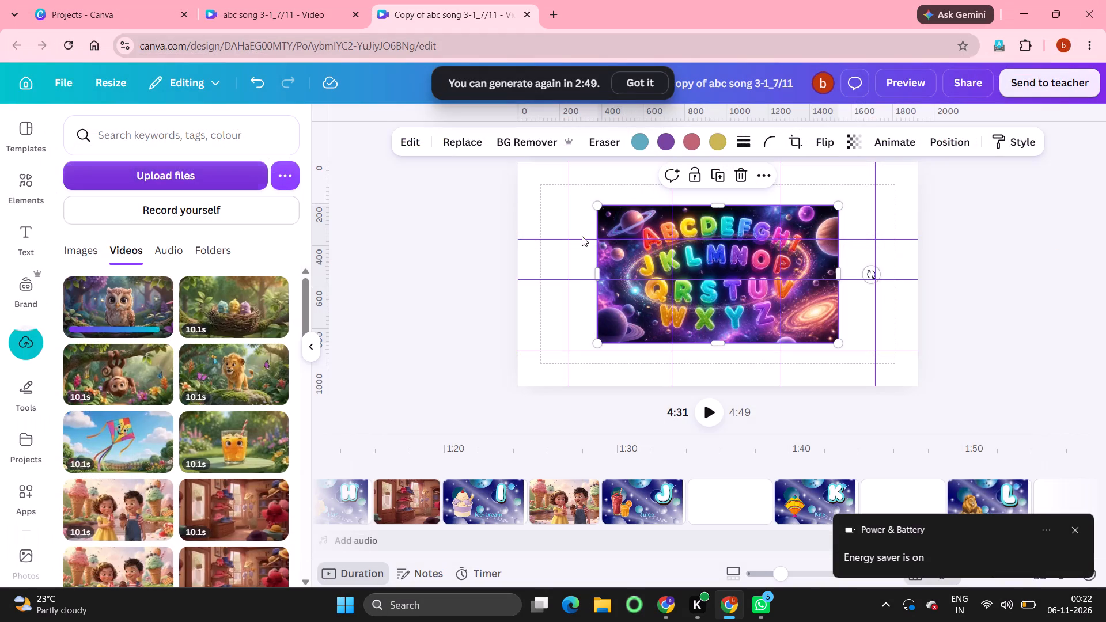
# Upload the "rabbit" and "train" videos from the Desktop folder, one at a time.
pyautogui.click(185, 177)
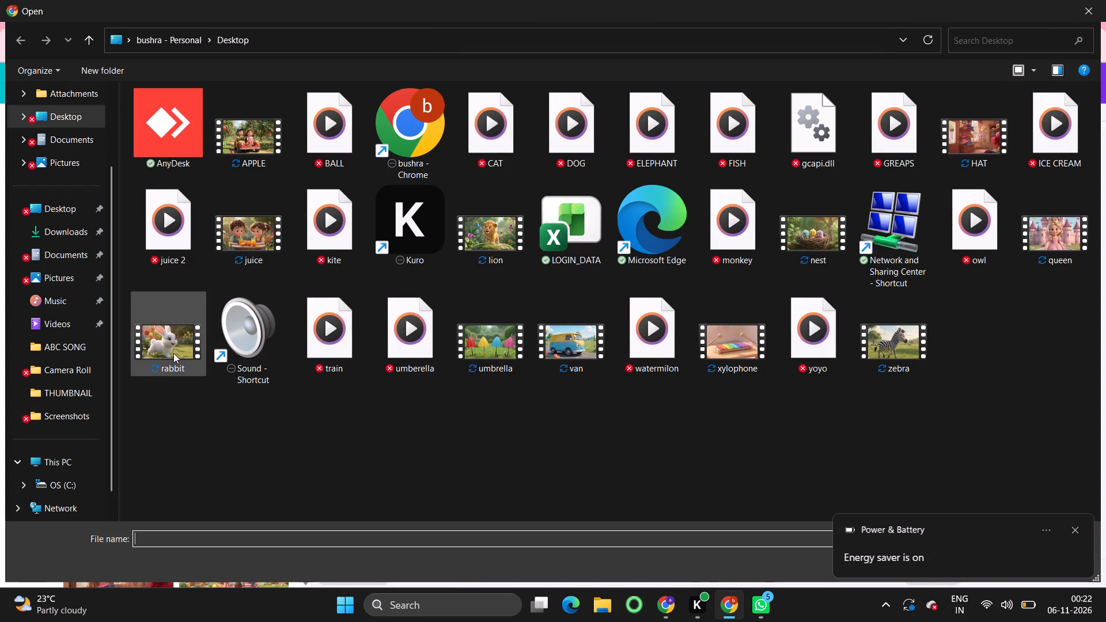
pyautogui.doubleClick(172, 354)
pyautogui.click(165, 173)
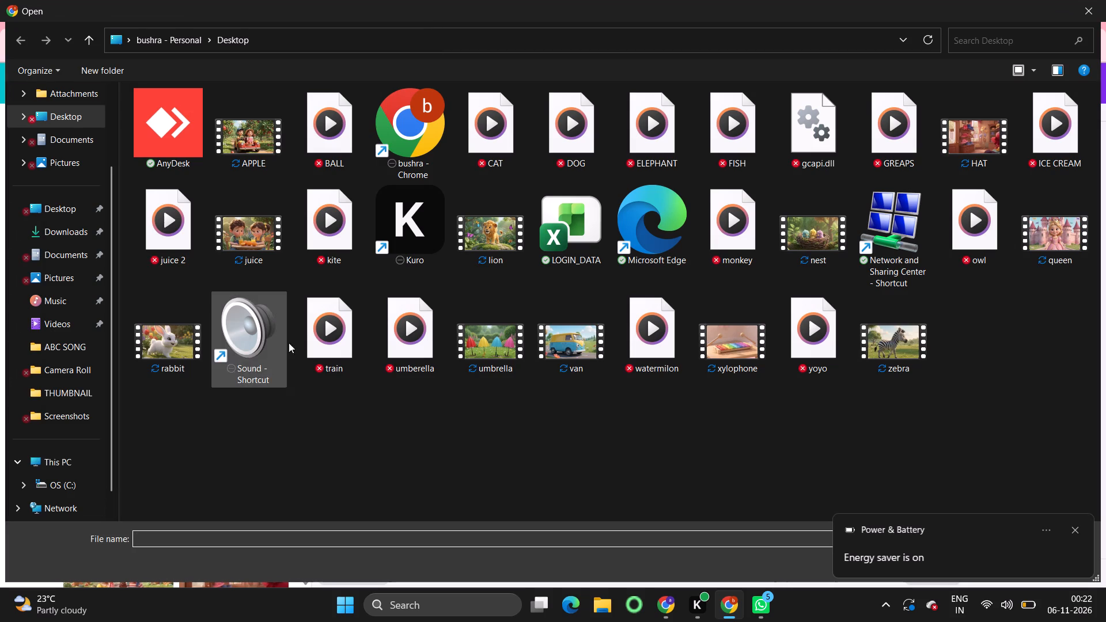
pyautogui.doubleClick(328, 342)
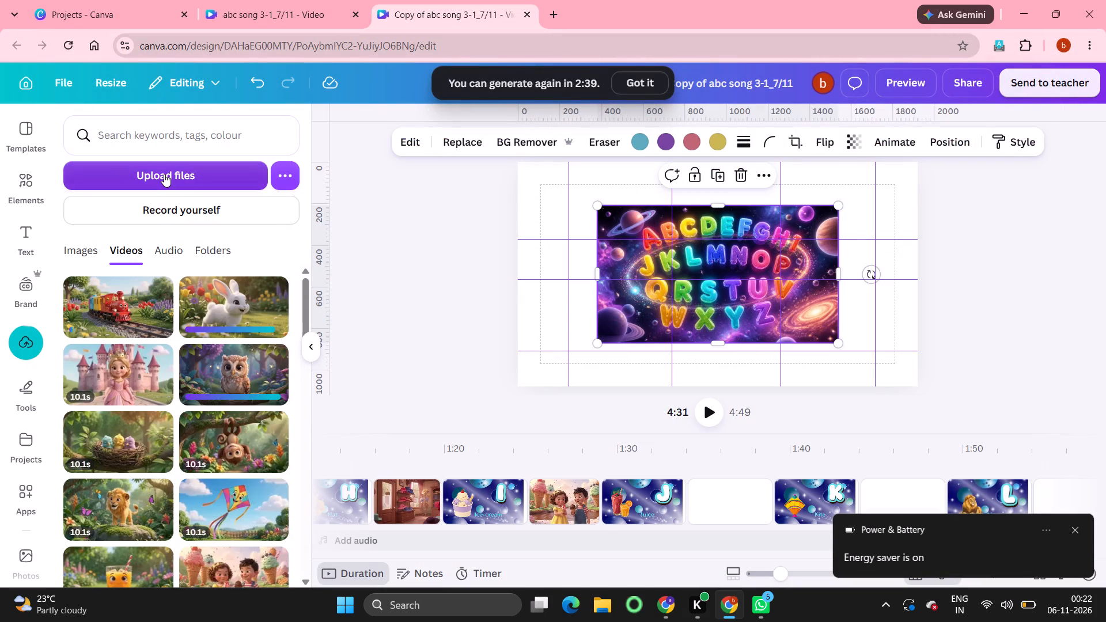
# Upload the "umberella", "umbrella" and "van" videos from the Desktop folder, one at a time.
pyautogui.click(164, 174)
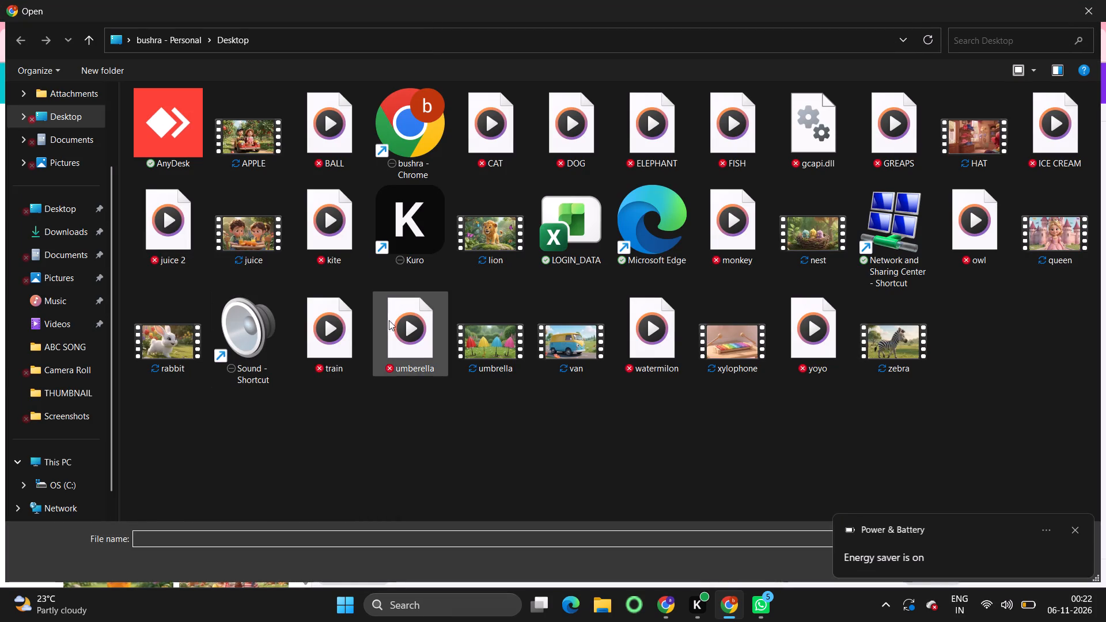
pyautogui.doubleClick(411, 321)
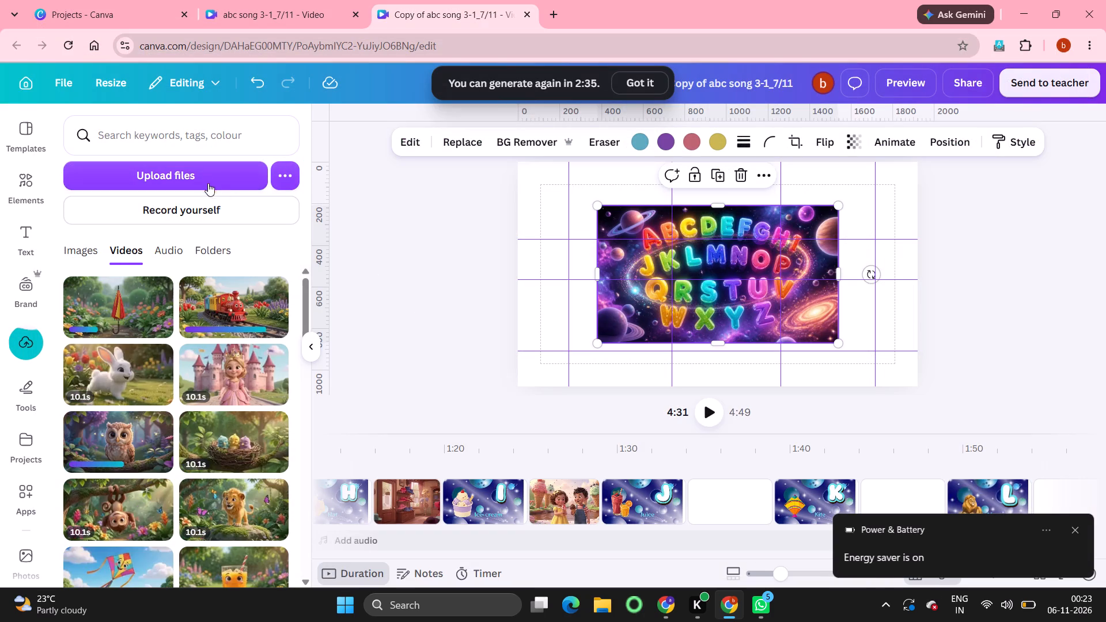
pyautogui.click(203, 180)
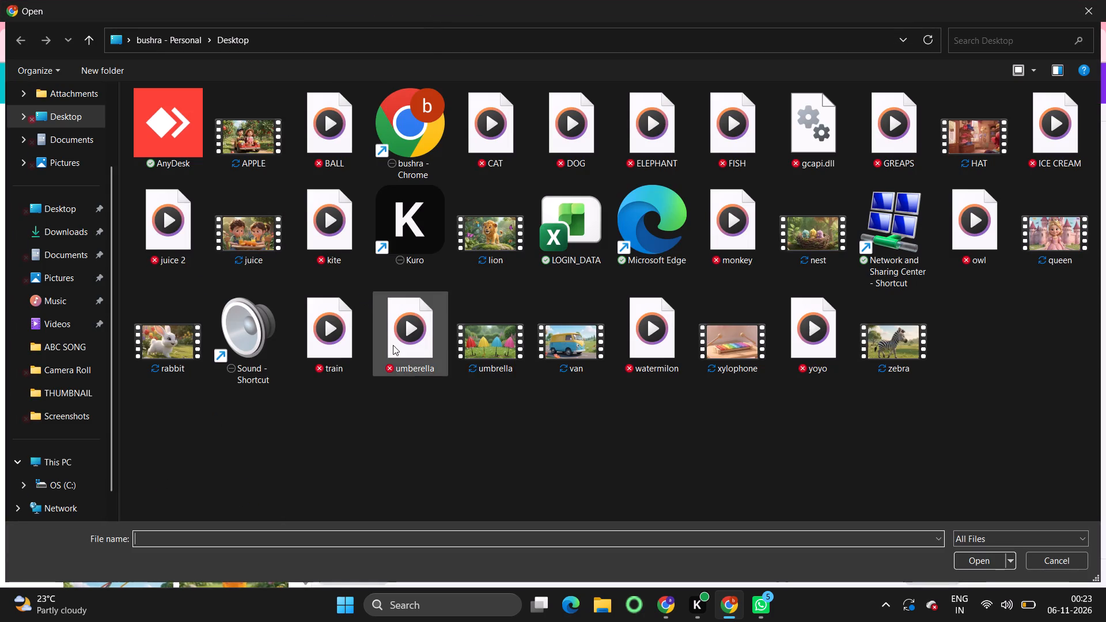
pyautogui.doubleClick(476, 344)
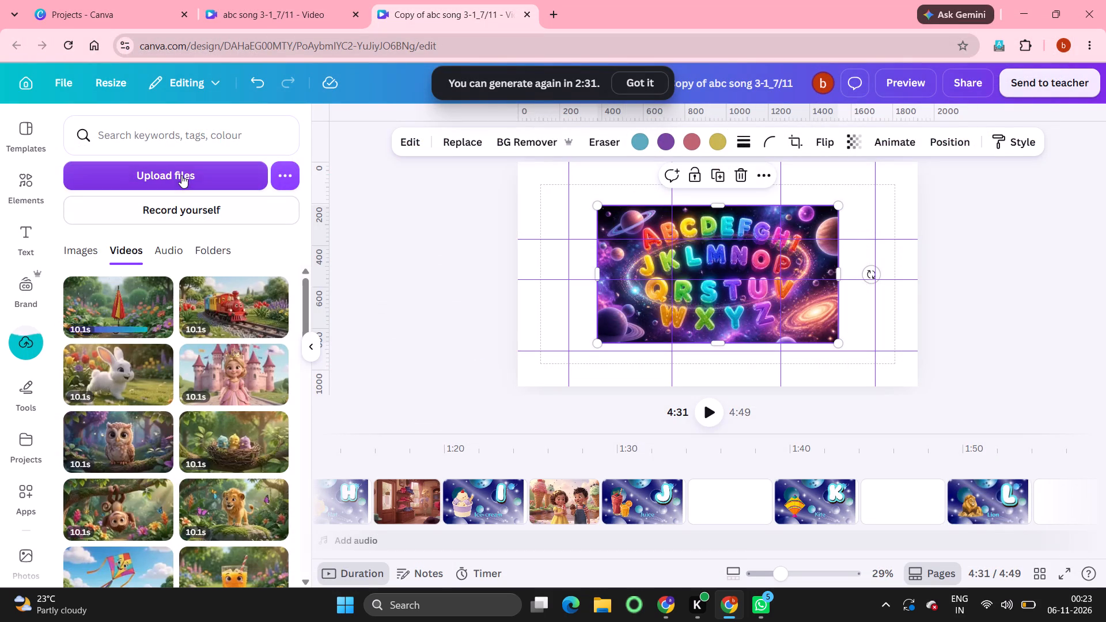
pyautogui.click(181, 175)
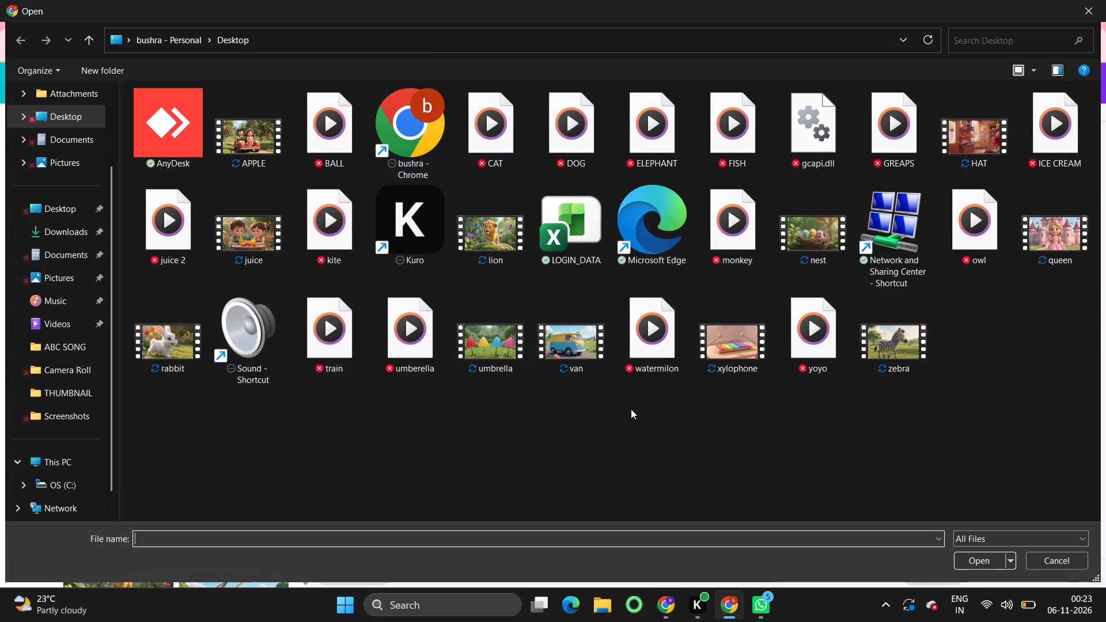
pyautogui.doubleClick(578, 348)
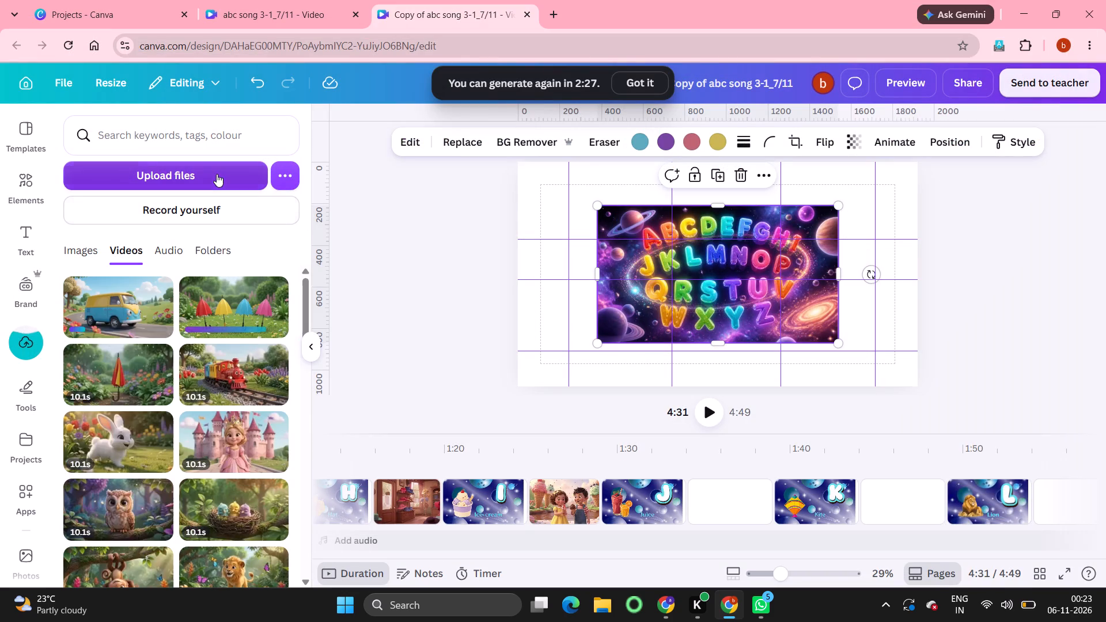
# Upload the "watermilon", "xylophone", "yoyo" and "zebra" videos from the Desktop folder, one at a time.
pyautogui.click(217, 174)
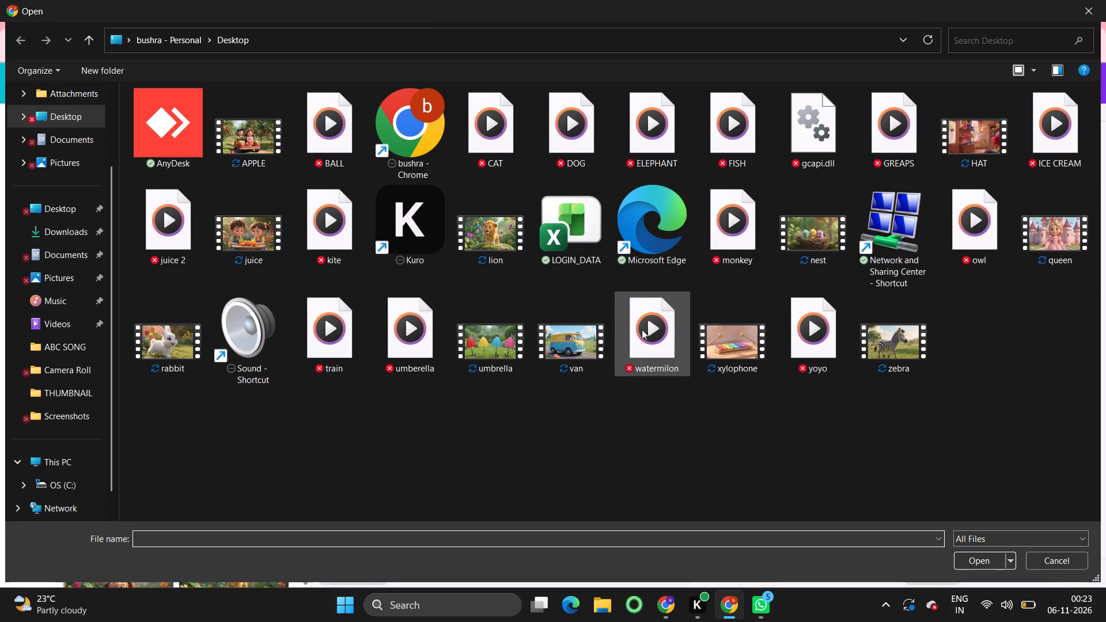
pyautogui.doubleClick(654, 331)
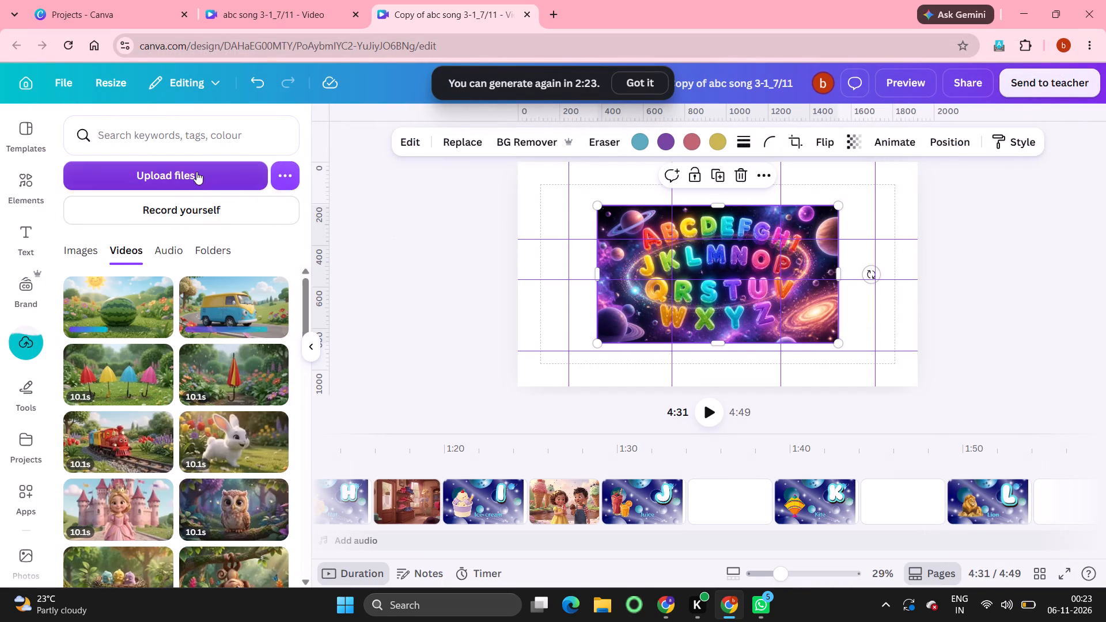
pyautogui.click(196, 172)
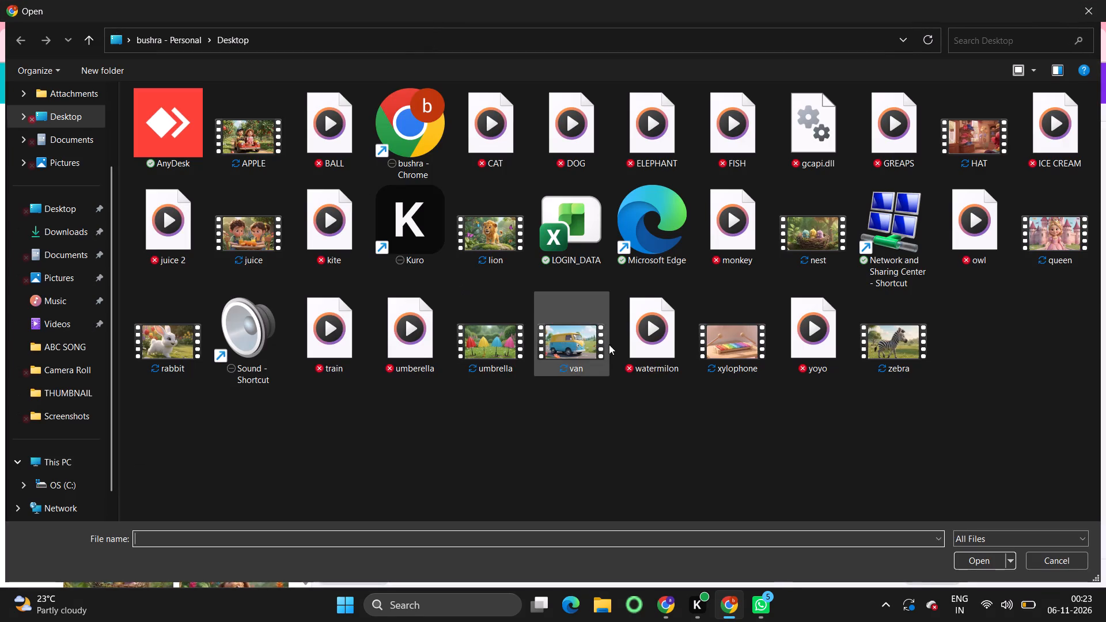
pyautogui.doubleClick(733, 346)
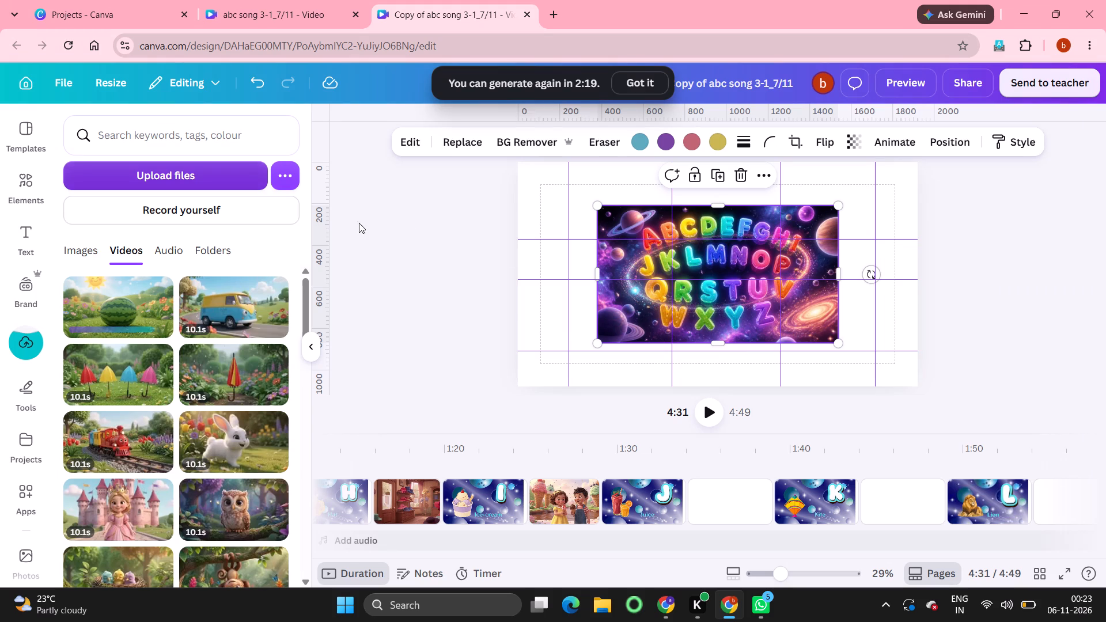
pyautogui.click(173, 164)
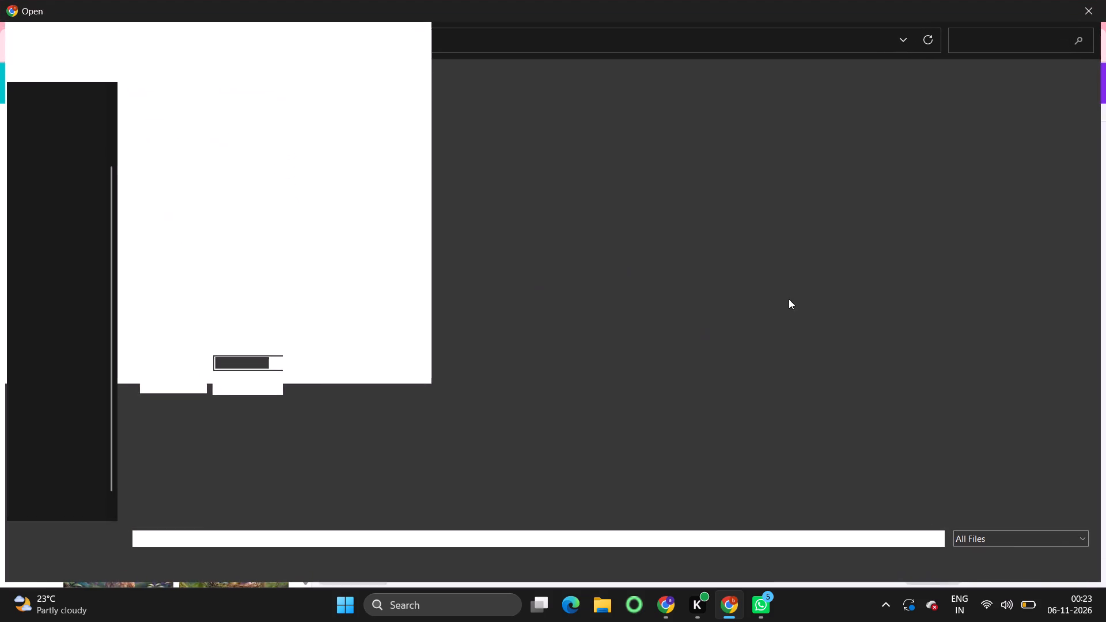
pyautogui.doubleClick(832, 348)
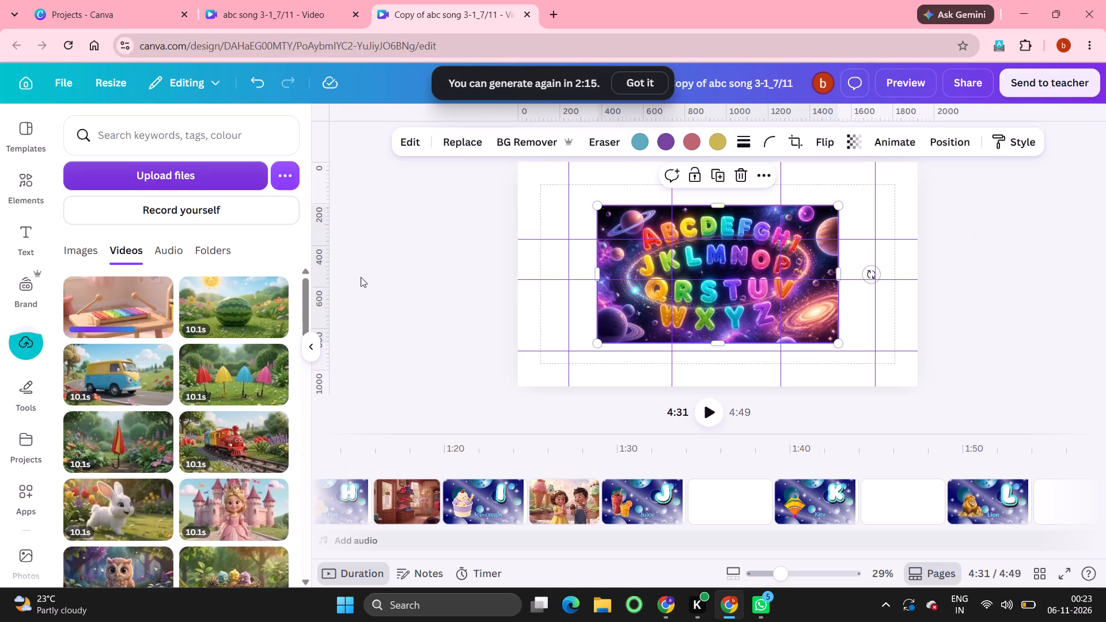
pyautogui.click(177, 170)
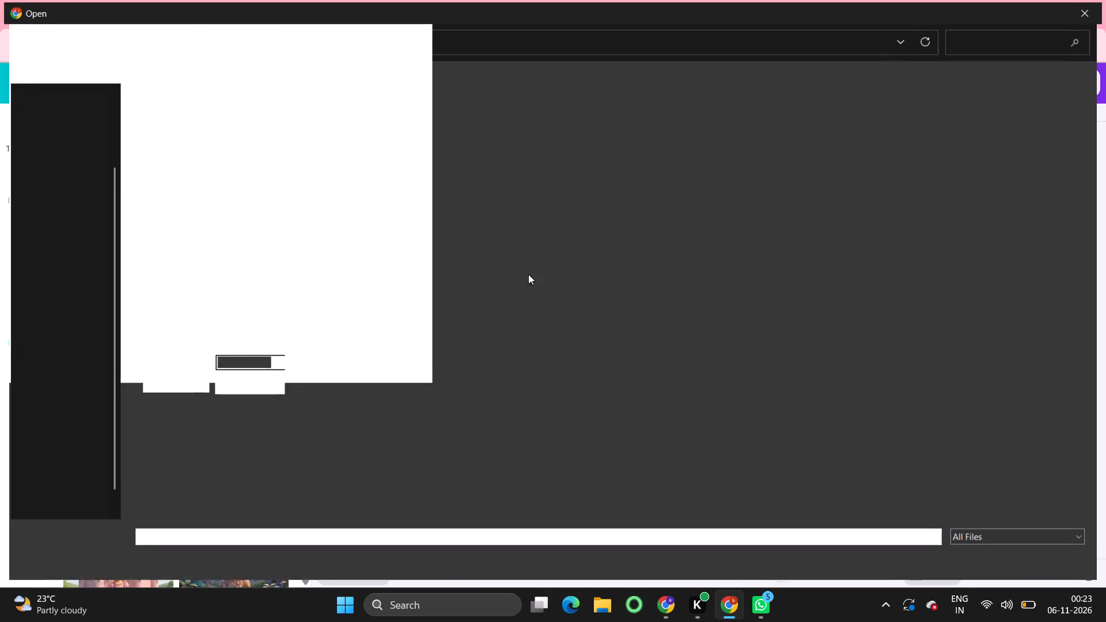
pyautogui.click(895, 350)
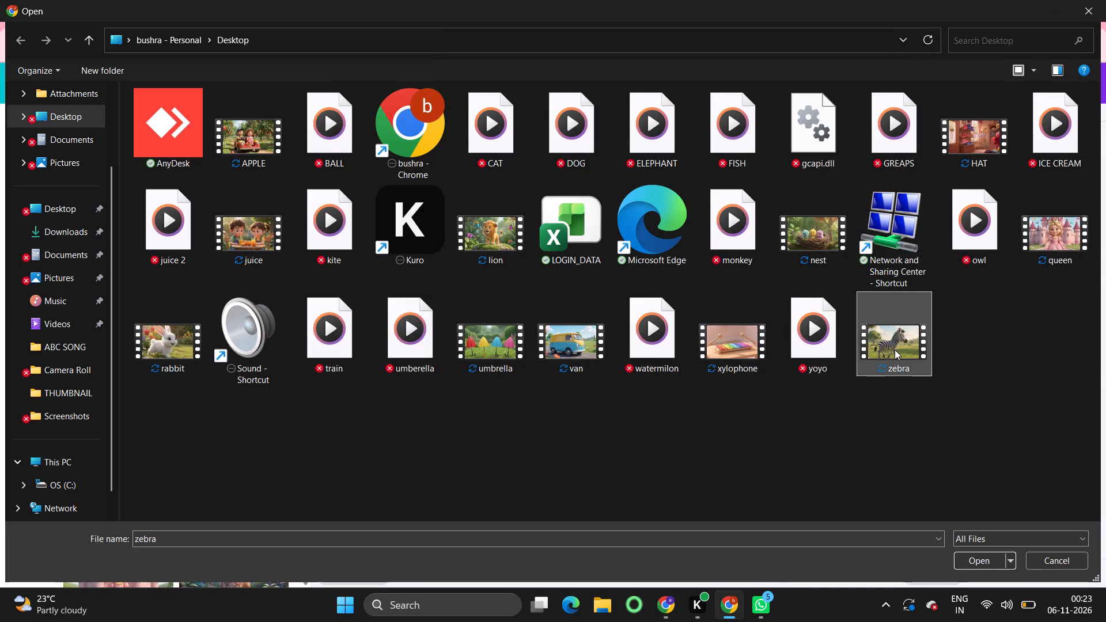
pyautogui.doubleClick(895, 350)
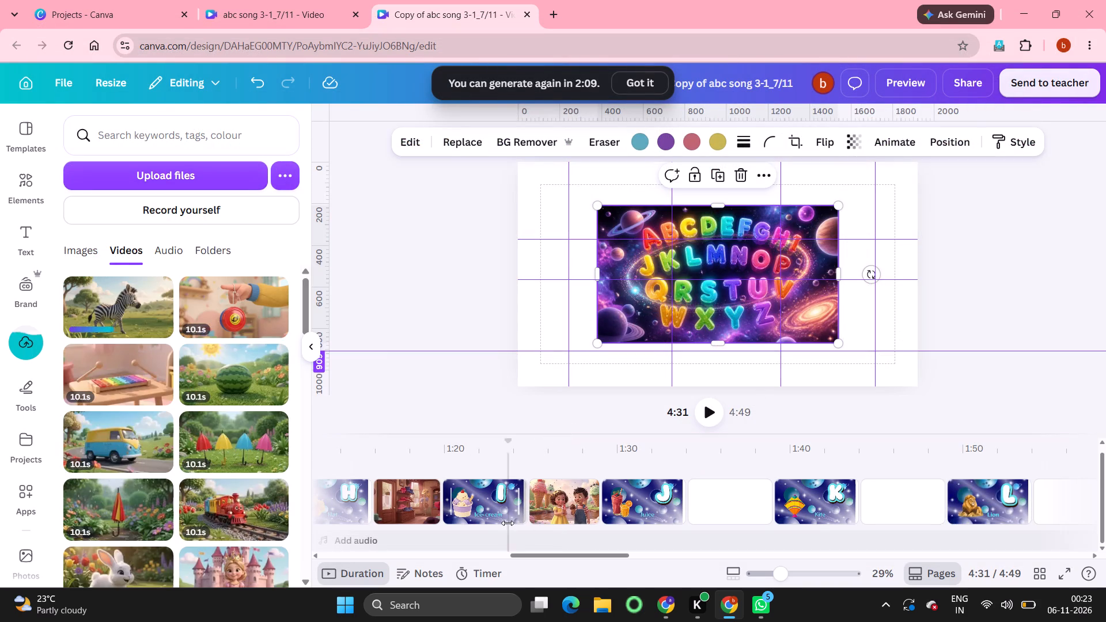
# Set the full-alphabet space picture as the background of its page.
pyautogui.rightClick(809, 261)
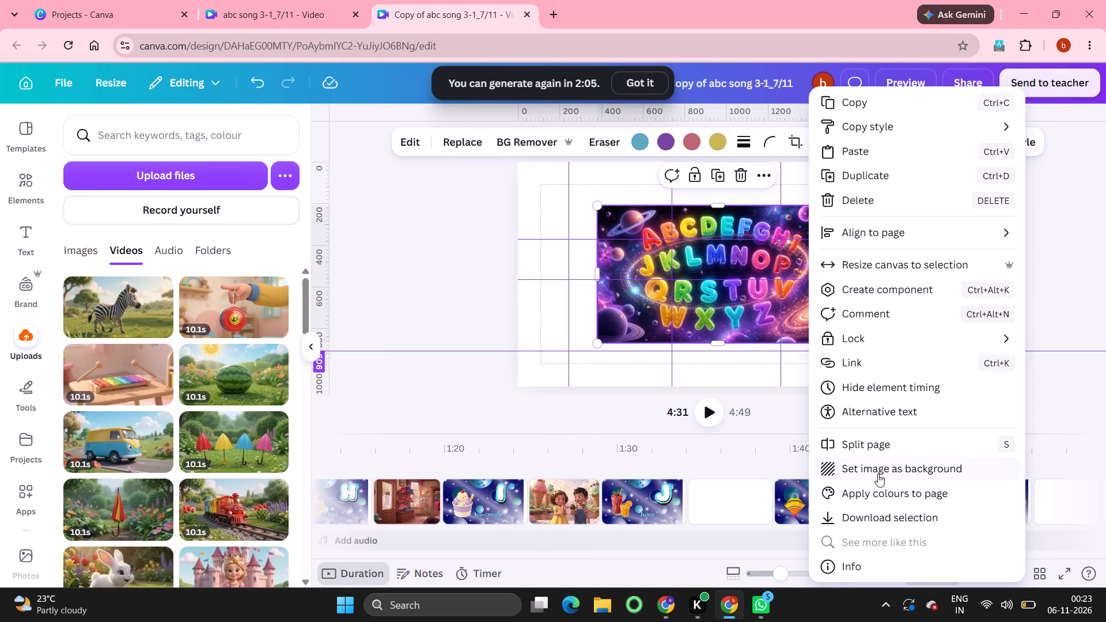
pyautogui.click(878, 471)
# Play the video from the I-to-P letters page into the full-alphabet page to check the transition.
pyautogui.hscroll(-6, 878, 471)
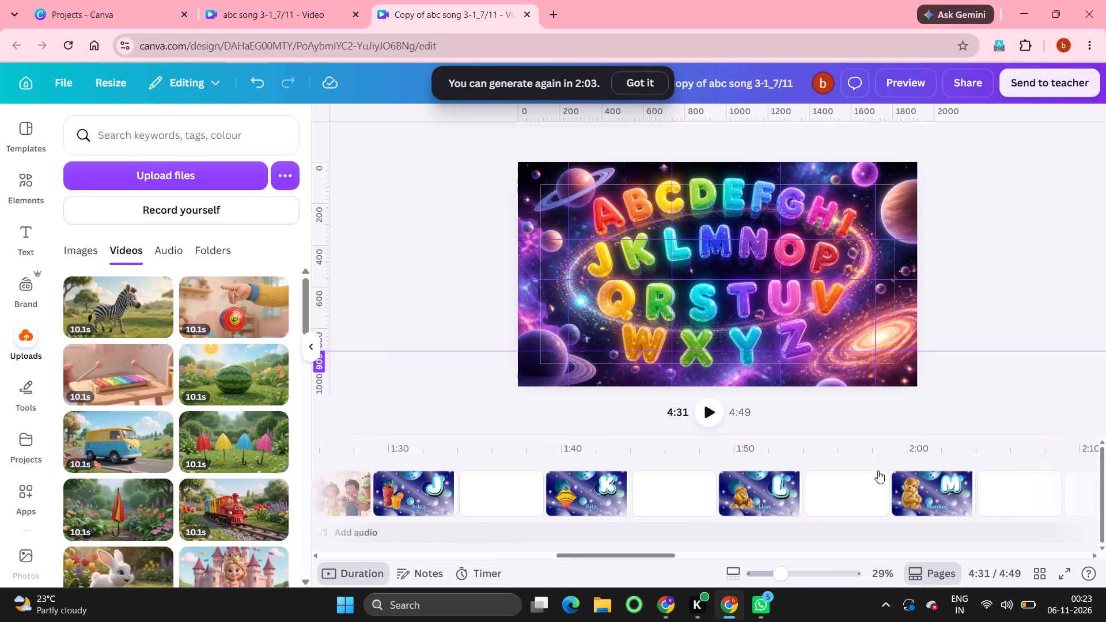
pyautogui.hscroll(-10, 878, 471)
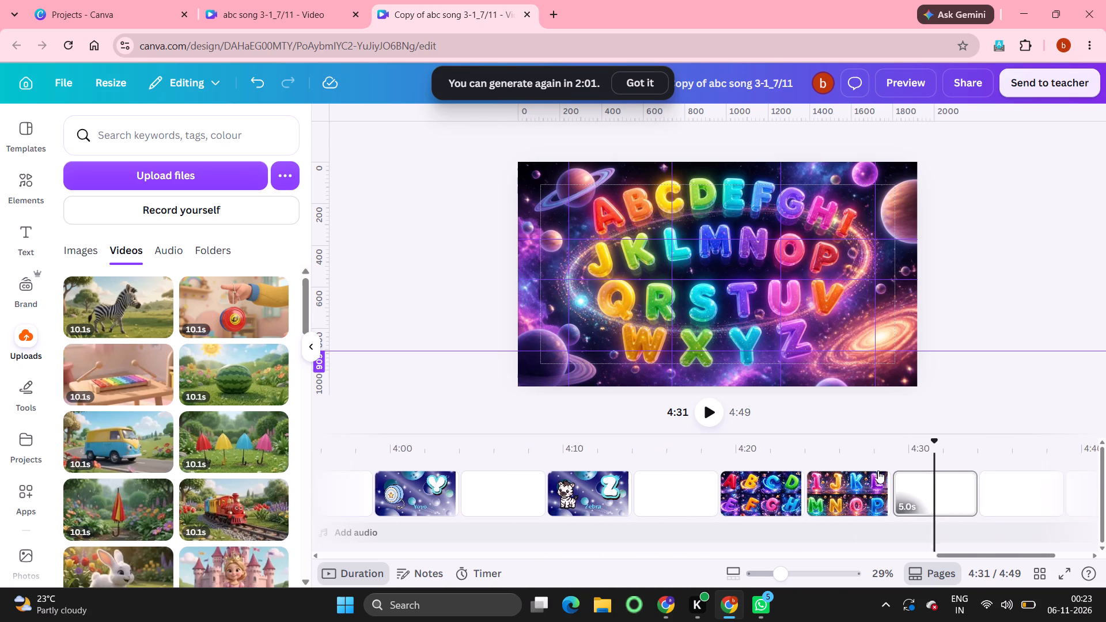
pyautogui.click(657, 491)
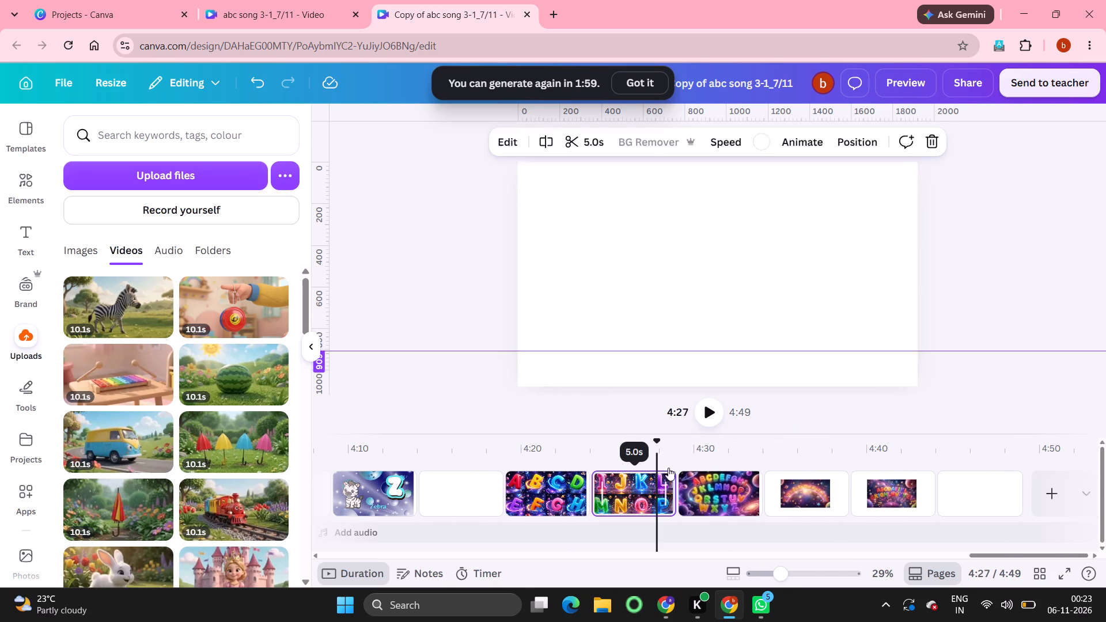
pyautogui.click(707, 415)
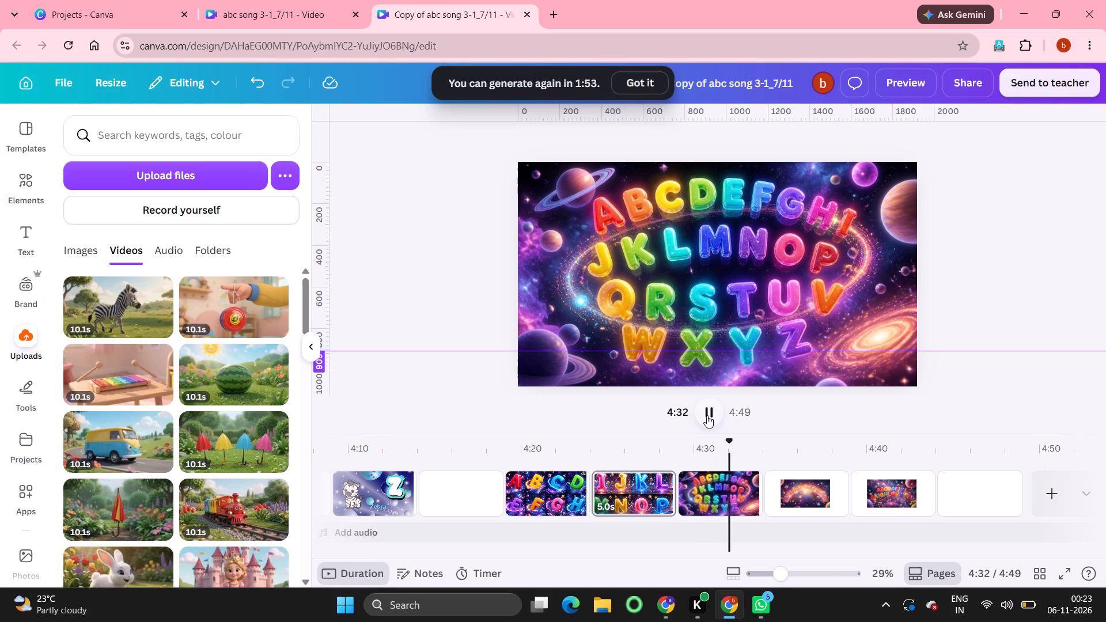
pyautogui.click(707, 415)
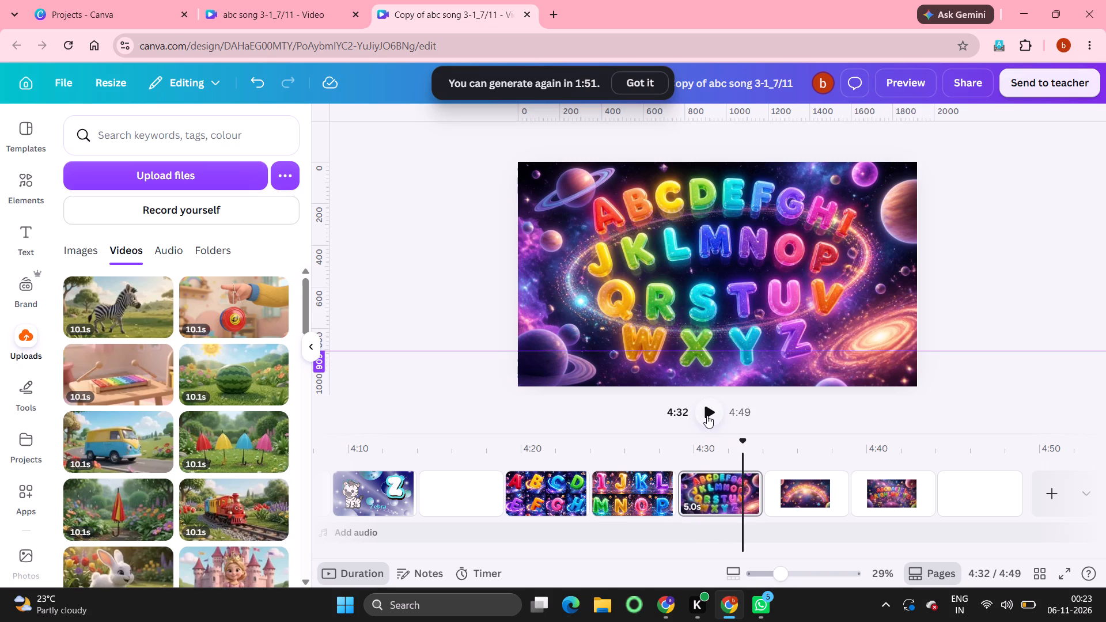
# Select the full-alphabet background picture and look through the list of uploaded videos.
pyautogui.click(759, 282)
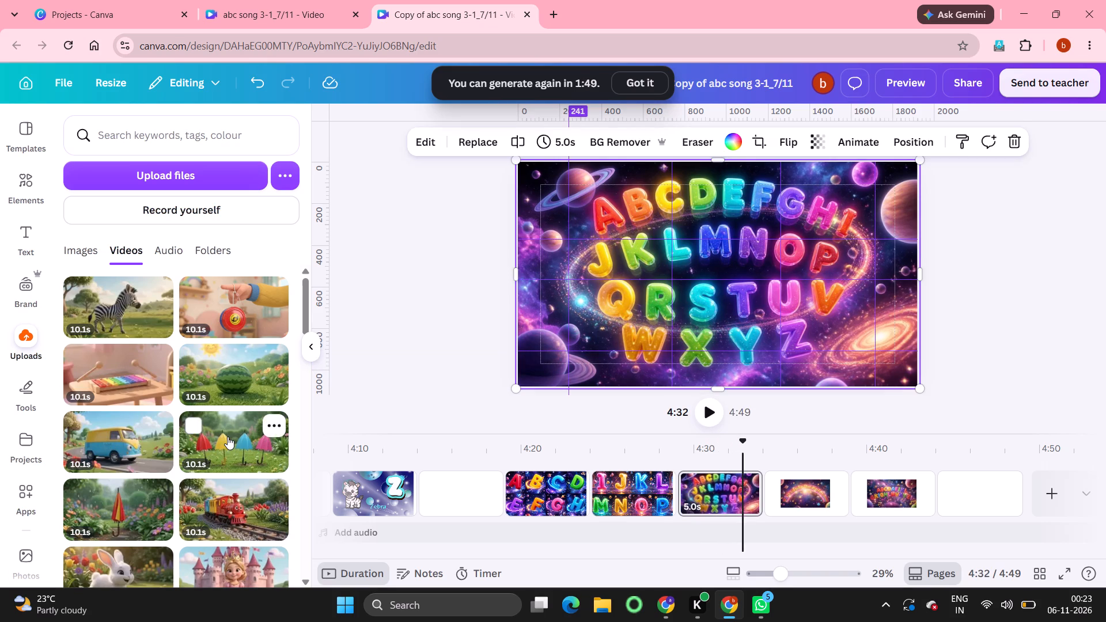
pyautogui.scroll(-8, 228, 437)
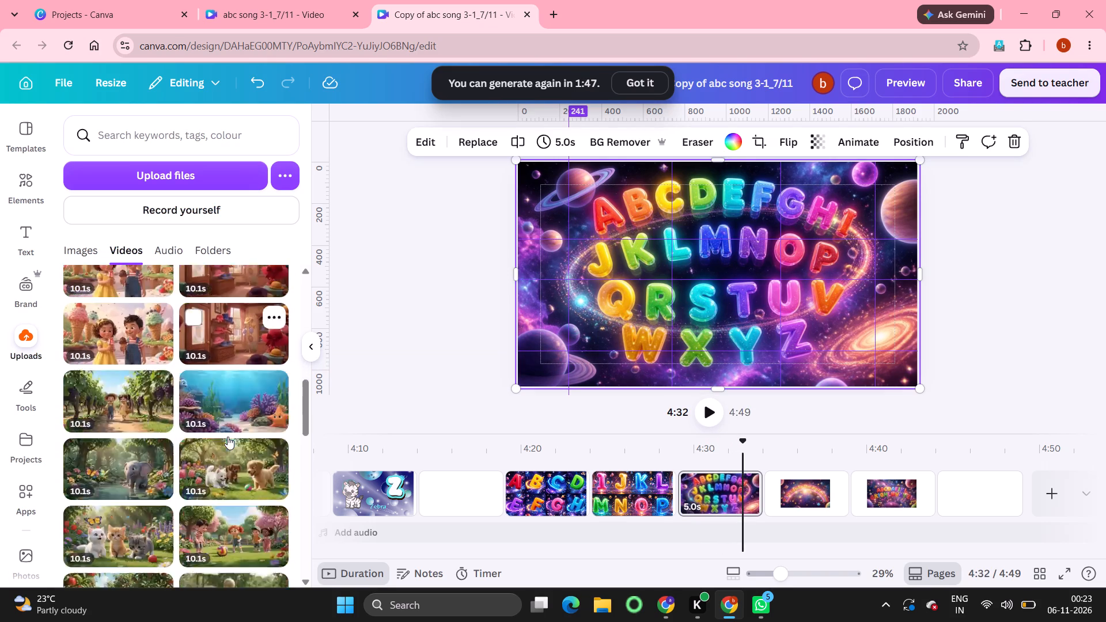
pyautogui.scroll(-1, 228, 437)
pyautogui.scroll(1, 228, 437)
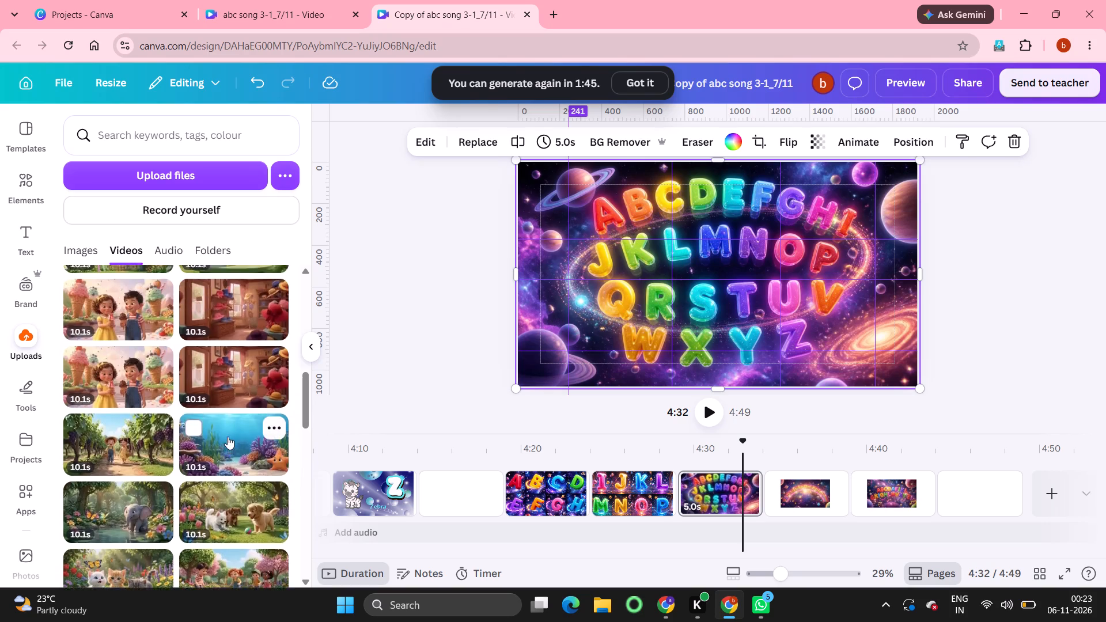
pyautogui.scroll(6, 228, 437)
pyautogui.scroll(-5, 228, 437)
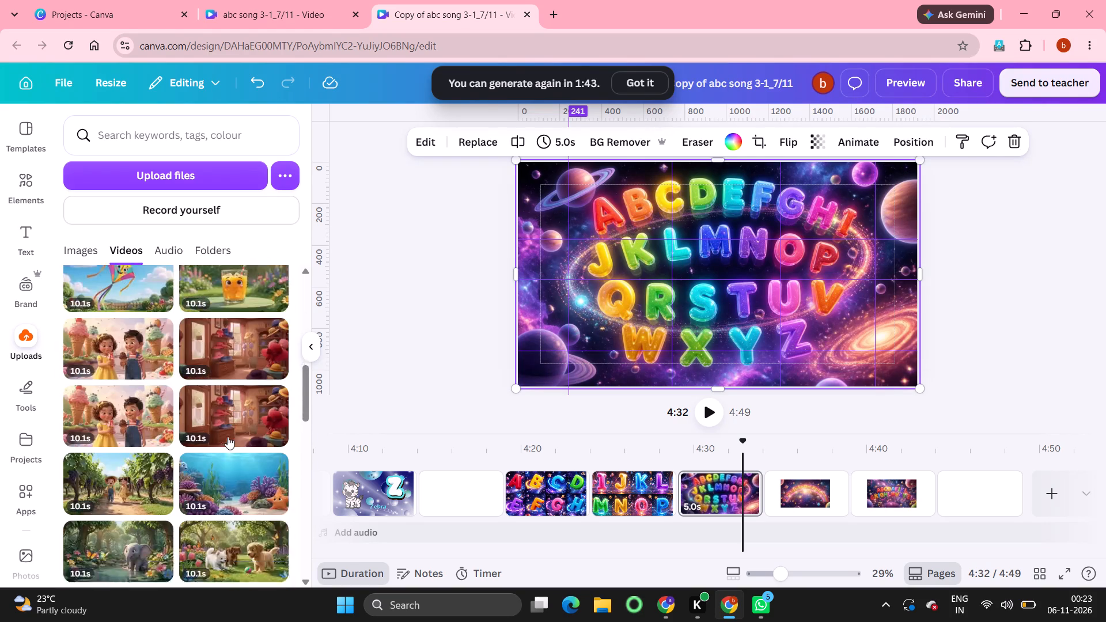
pyautogui.scroll(-6, 228, 437)
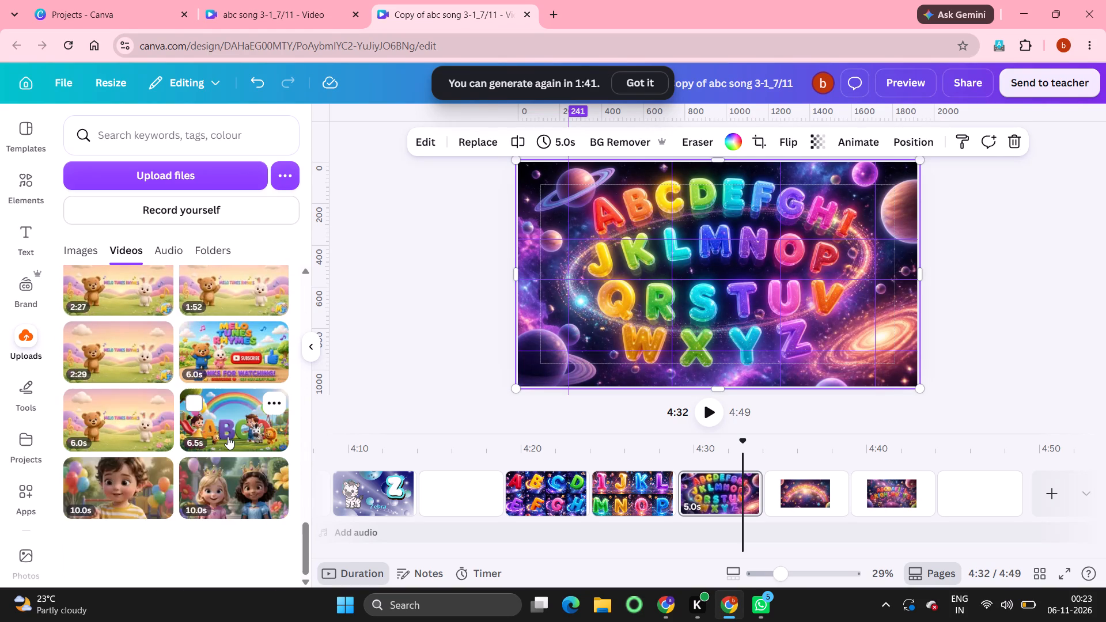
pyautogui.scroll(9, 228, 437)
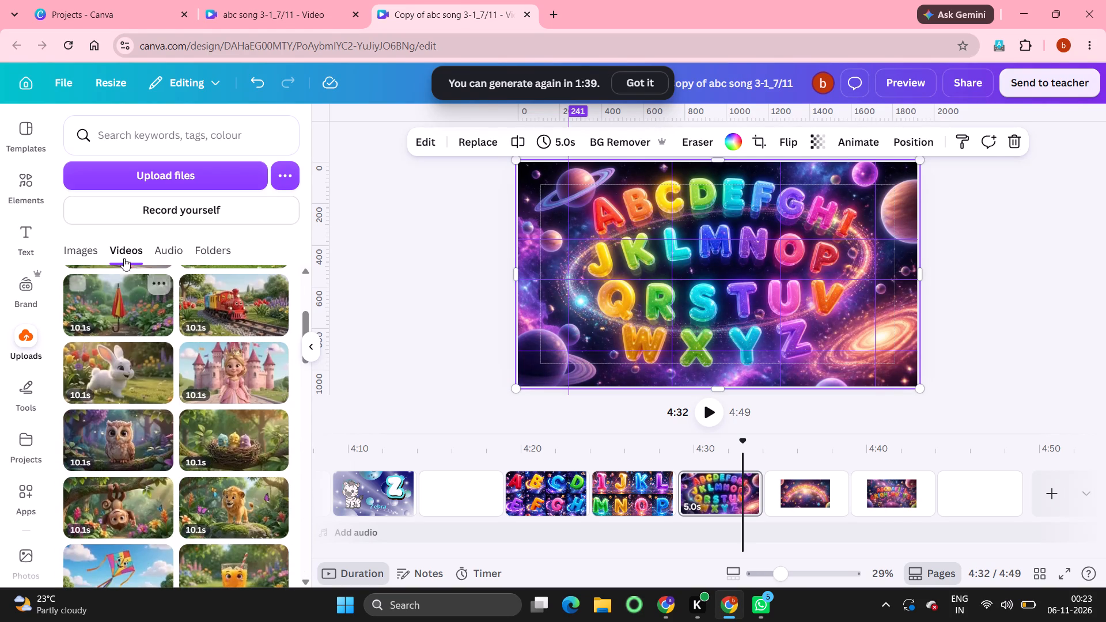
# Add the full-alphabet space picture from the uploaded images onto the current full-alphabet page.
pyautogui.click(84, 253)
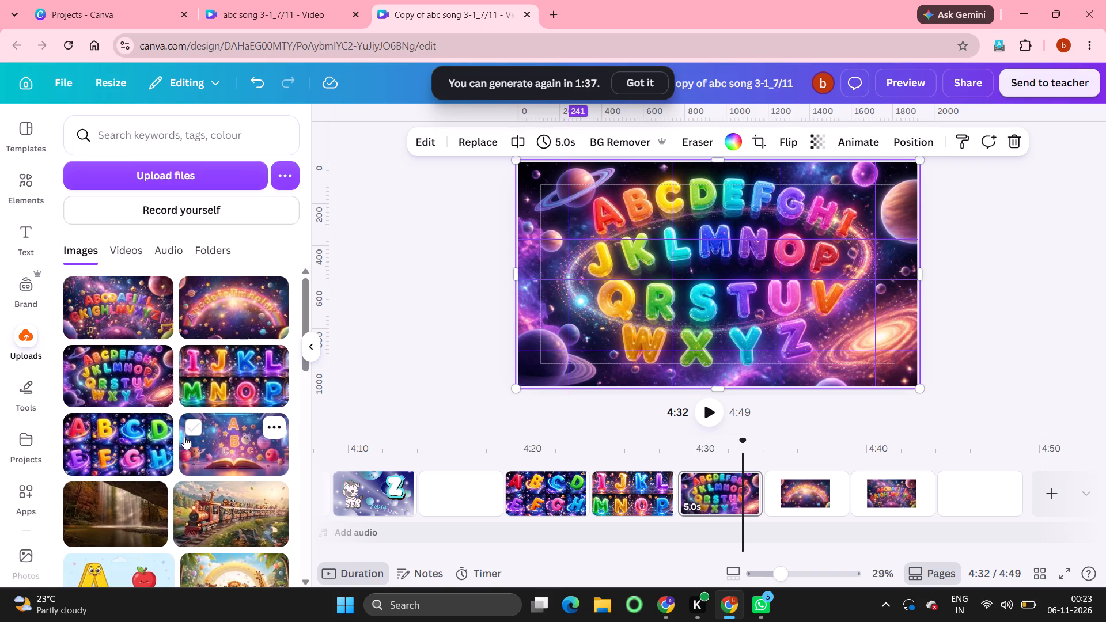
pyautogui.click(138, 376)
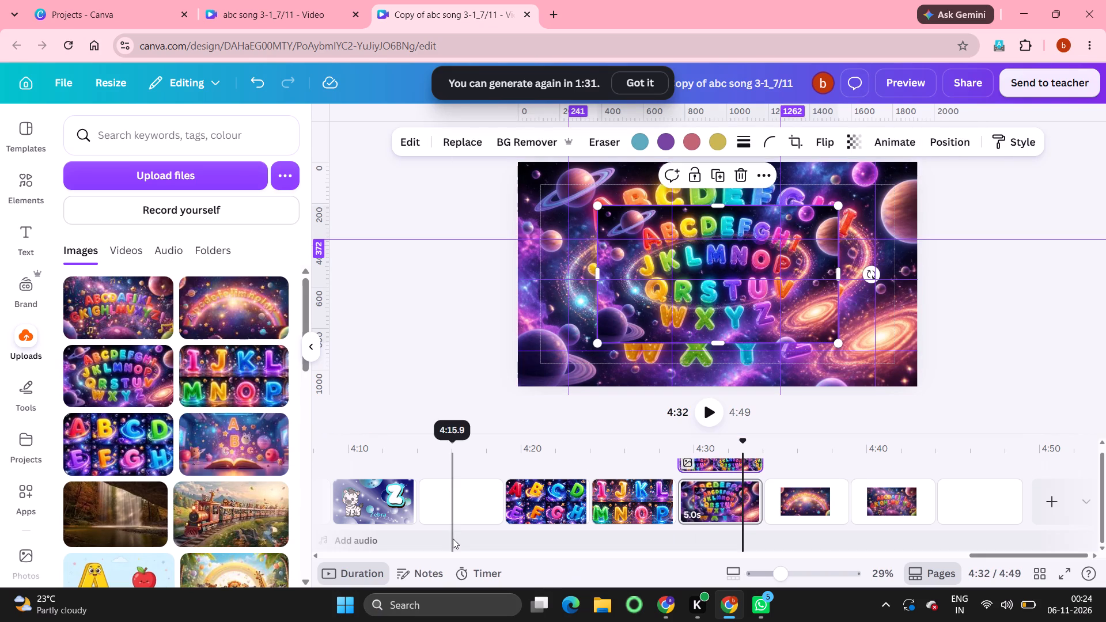
# Add the uploaded zebra video to the blank page that follows the letter Z page.
pyautogui.click(130, 249)
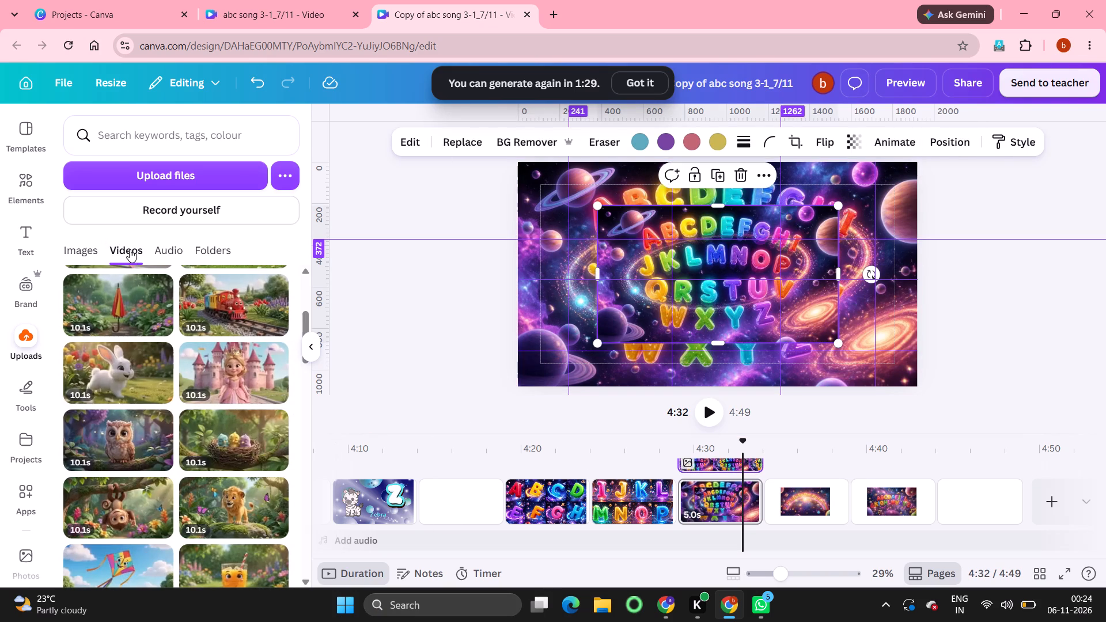
pyautogui.click(474, 506)
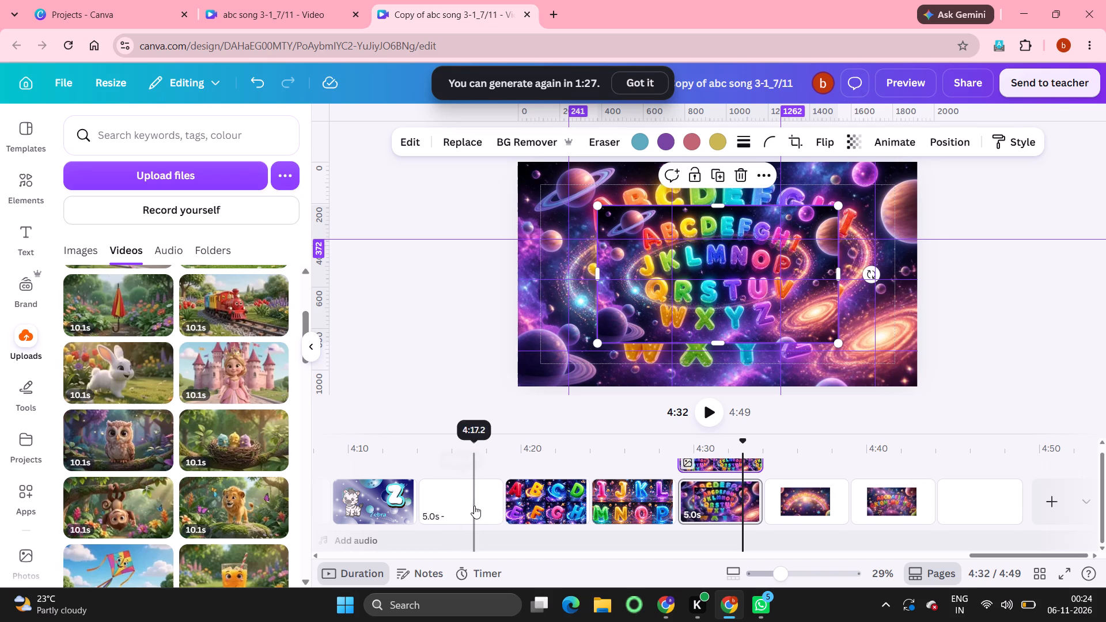
pyautogui.scroll(5, 156, 381)
pyautogui.click(143, 286)
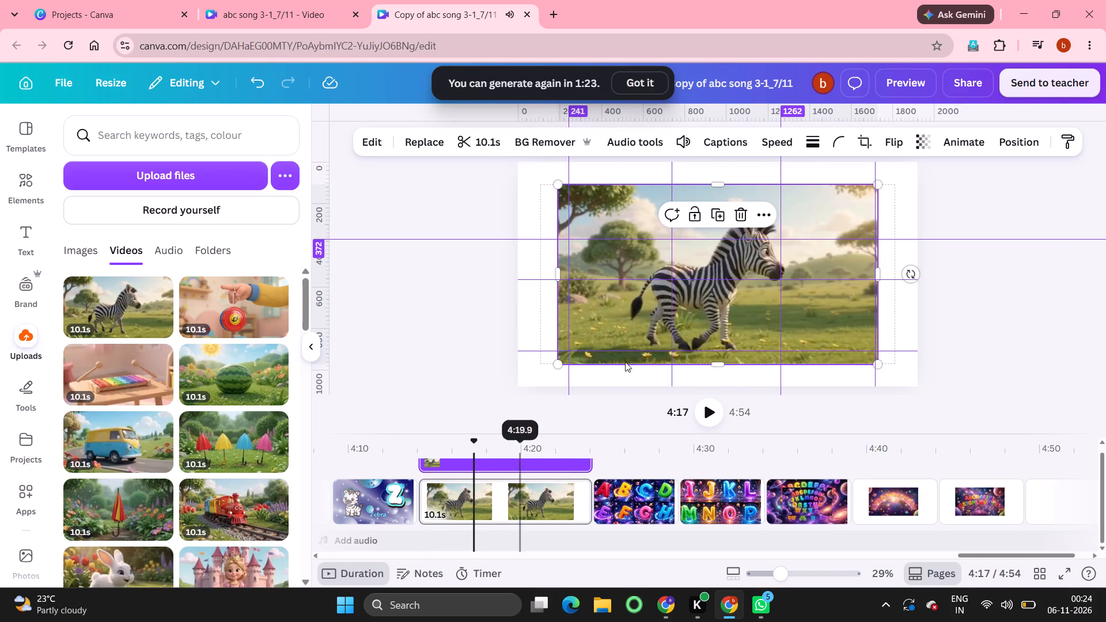
# Extract the audio from the zebra video and delete the separated zebra.mp4 audio track.
pyautogui.click(767, 210)
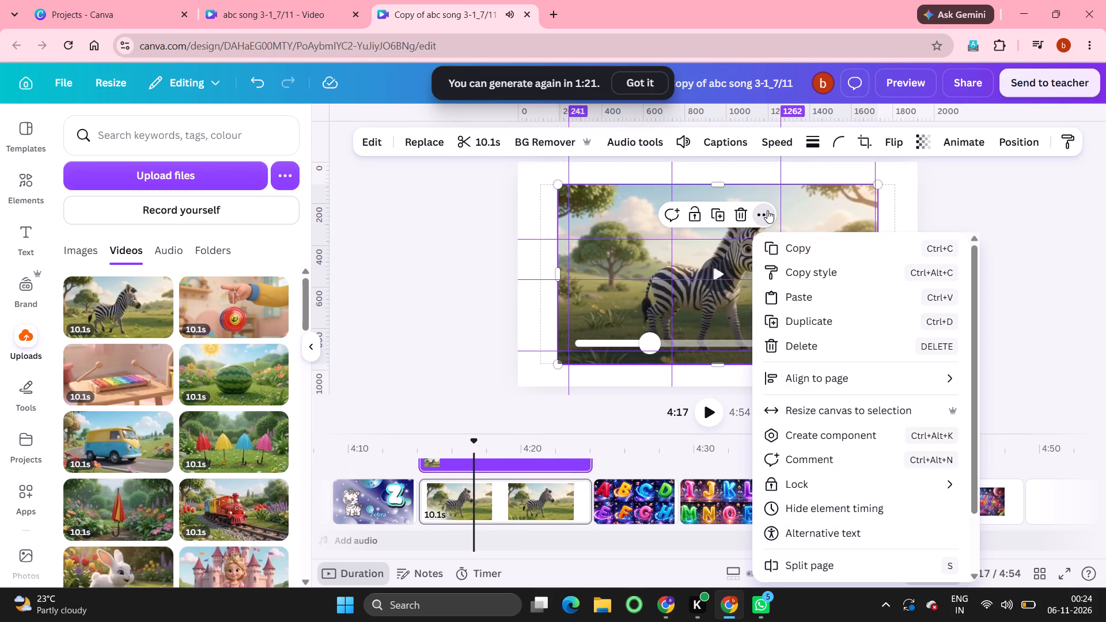
pyautogui.scroll(-5, 817, 541)
pyautogui.click(814, 538)
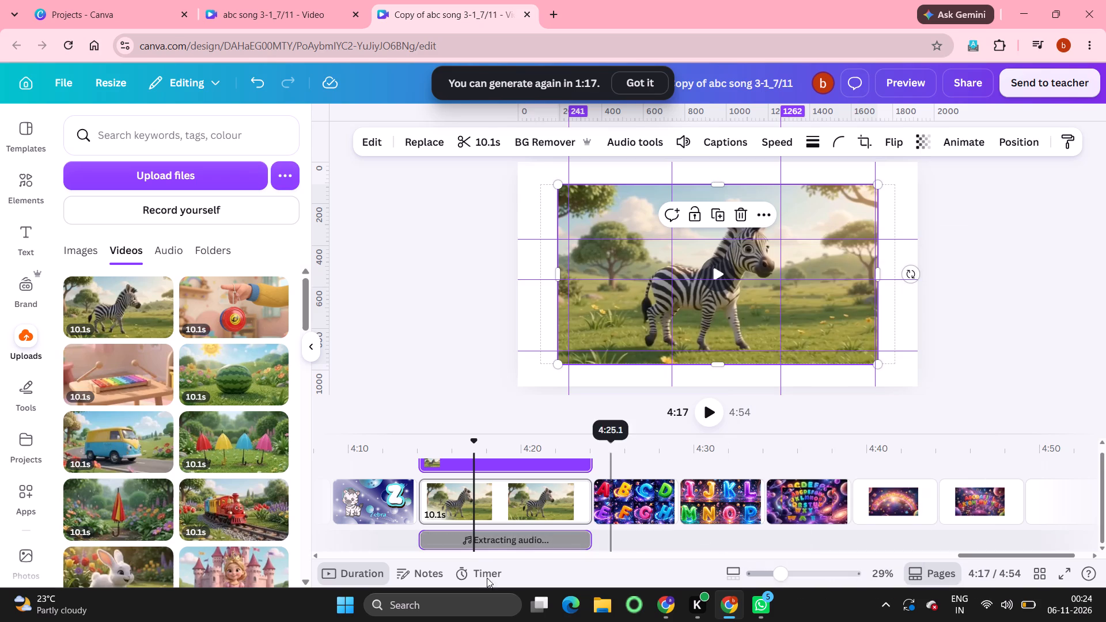
pyautogui.click(575, 530)
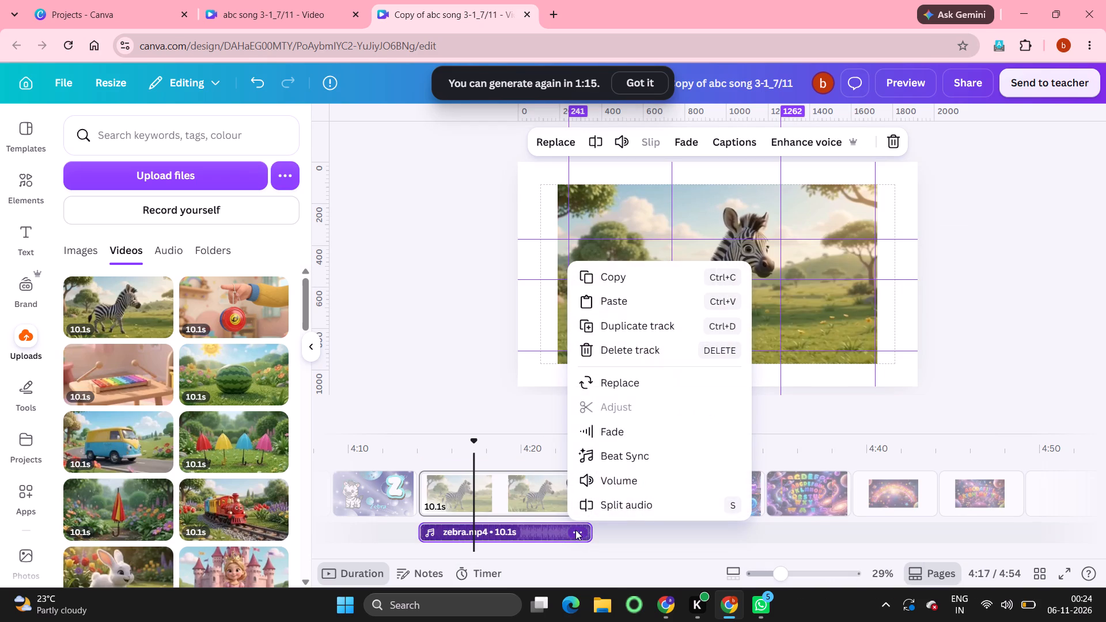
pyautogui.click(638, 341)
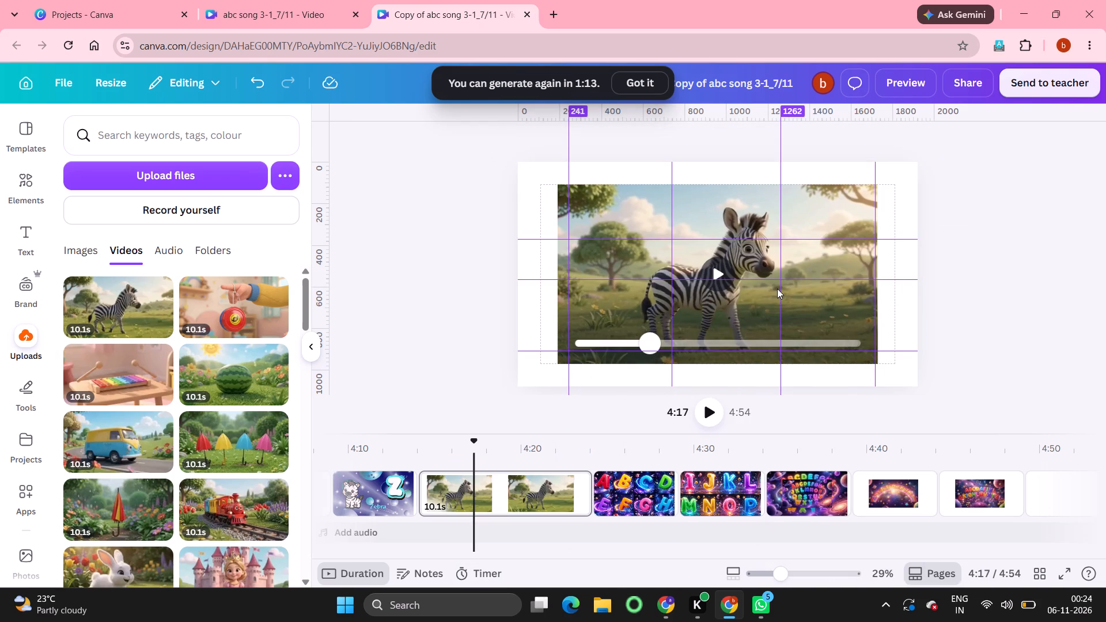
# Set the zebra video as its page's background and trim the page to about 4.5 seconds.
pyautogui.rightClick(810, 292)
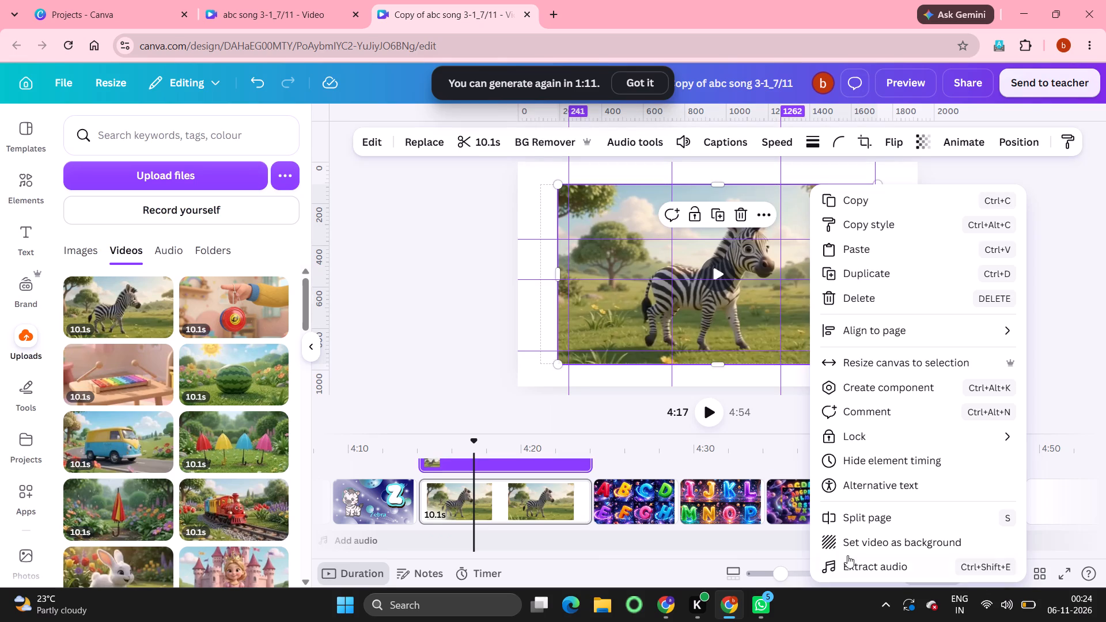
pyautogui.click(863, 546)
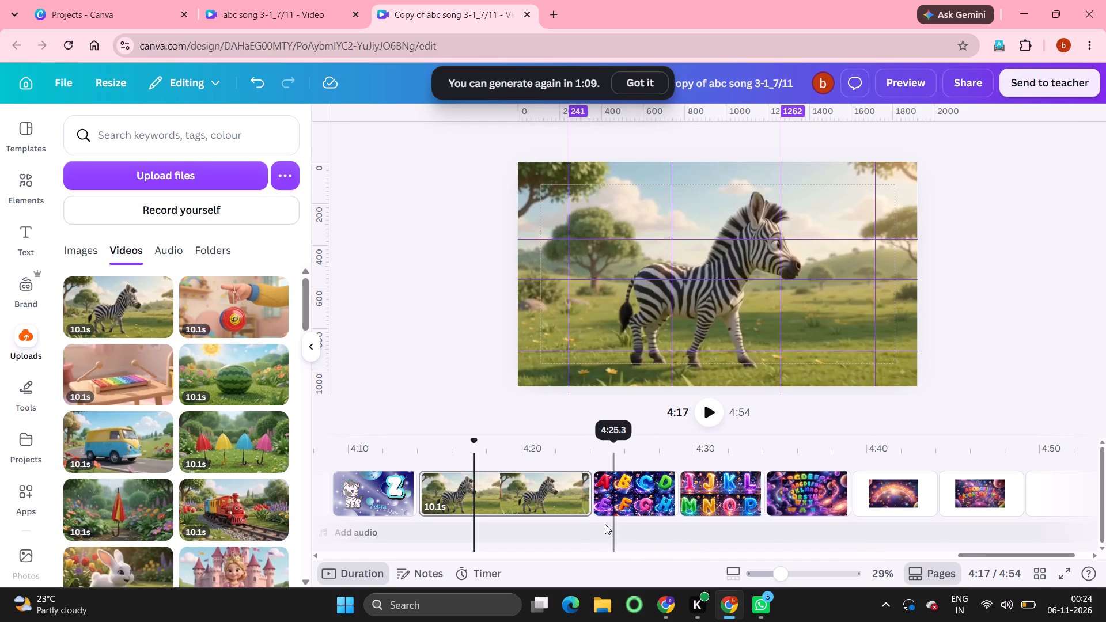
pyautogui.moveTo(581, 490); pyautogui.dragTo(488, 490)
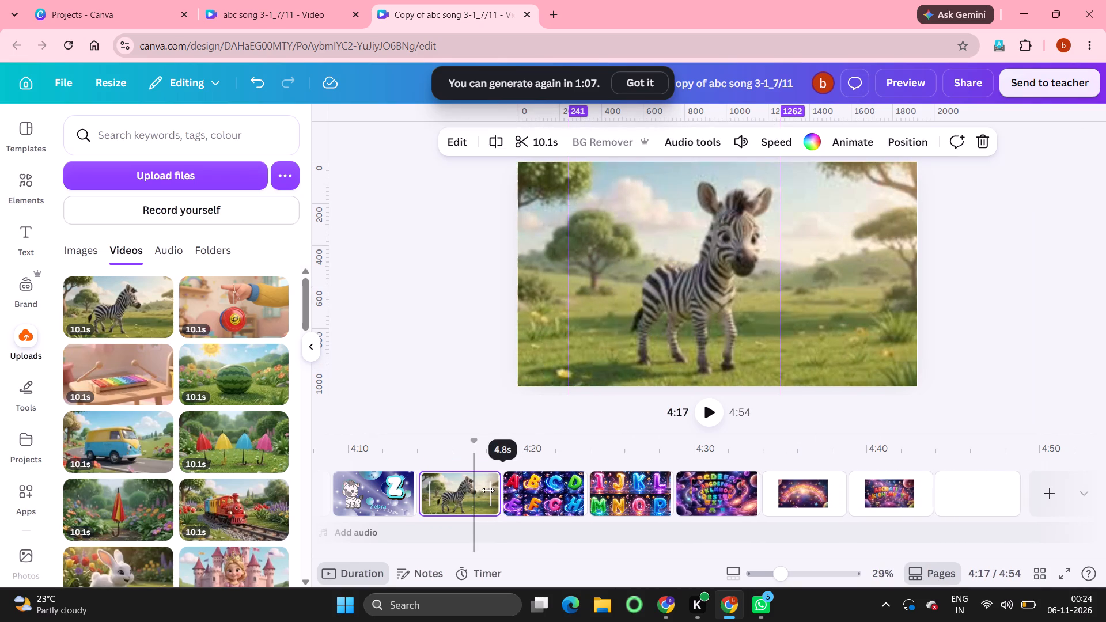
pyautogui.moveTo(488, 490); pyautogui.dragTo(484, 489)
# Add the uploaded yoyo video to the blank page that follows the letter Y page.
pyautogui.hscroll(3, 399, 504)
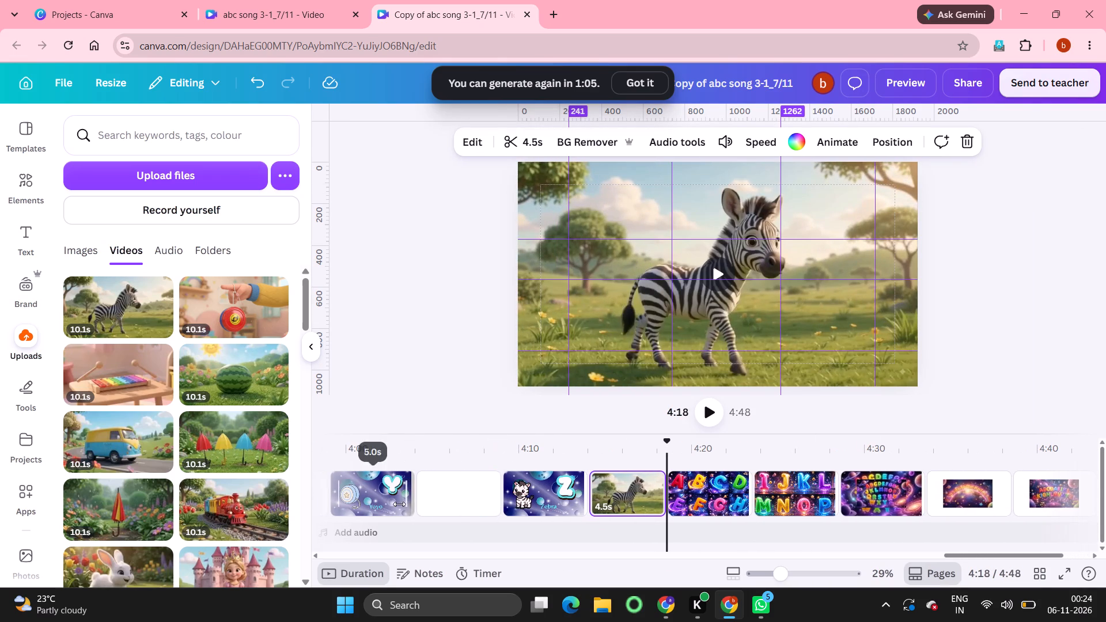
pyautogui.click(450, 495)
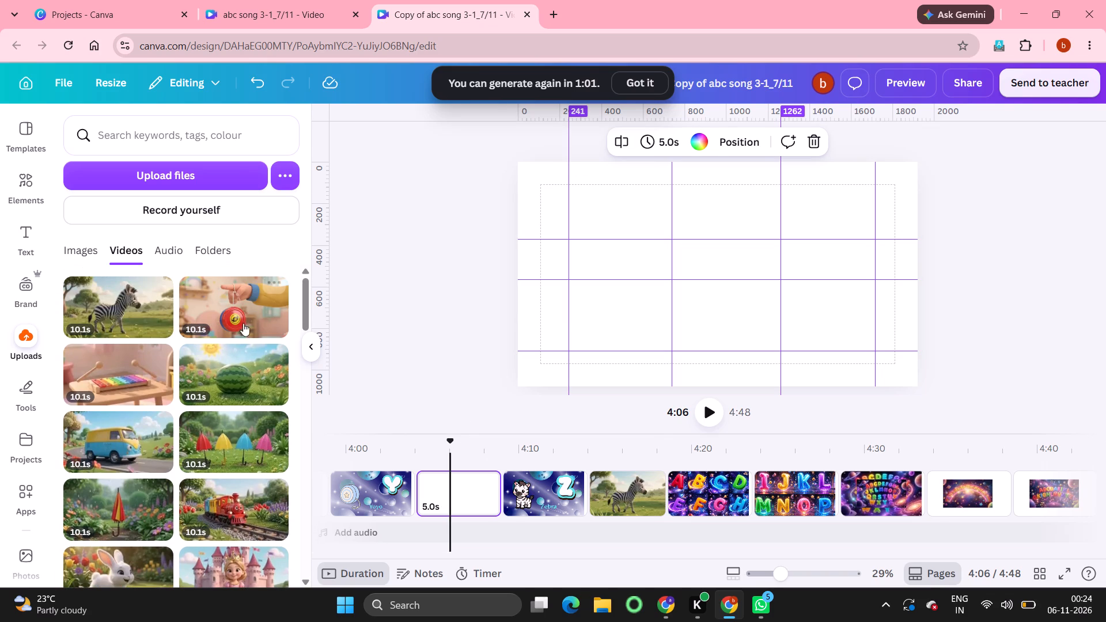
pyautogui.doubleClick(249, 306)
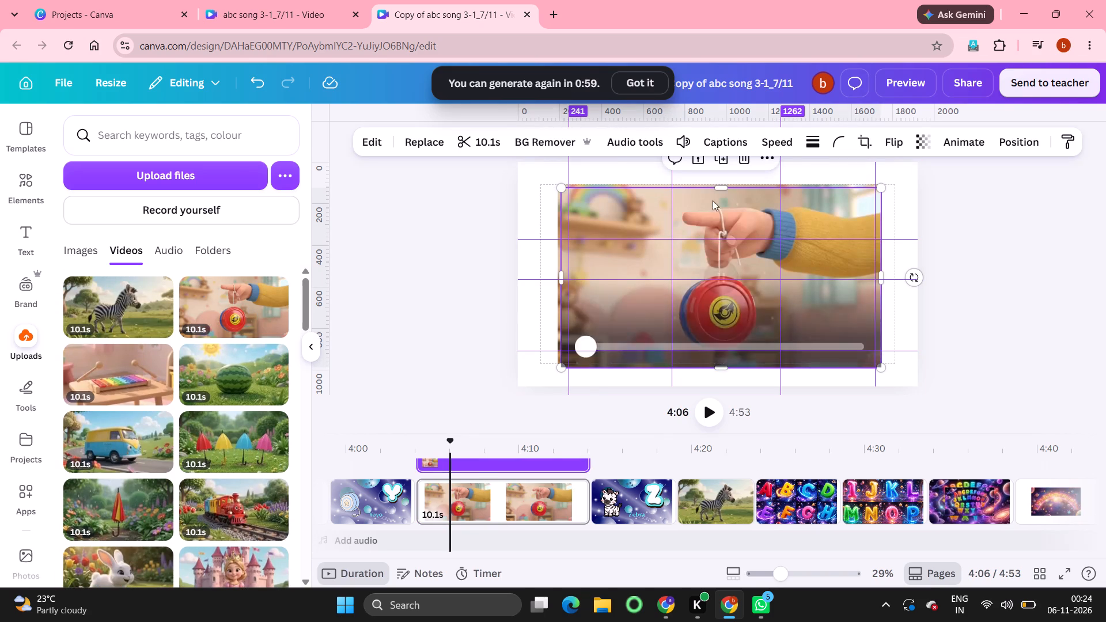
# Extract the audio from the yoyo video and delete the separated yoyo.mp4 audio track.
pyautogui.click(745, 160)
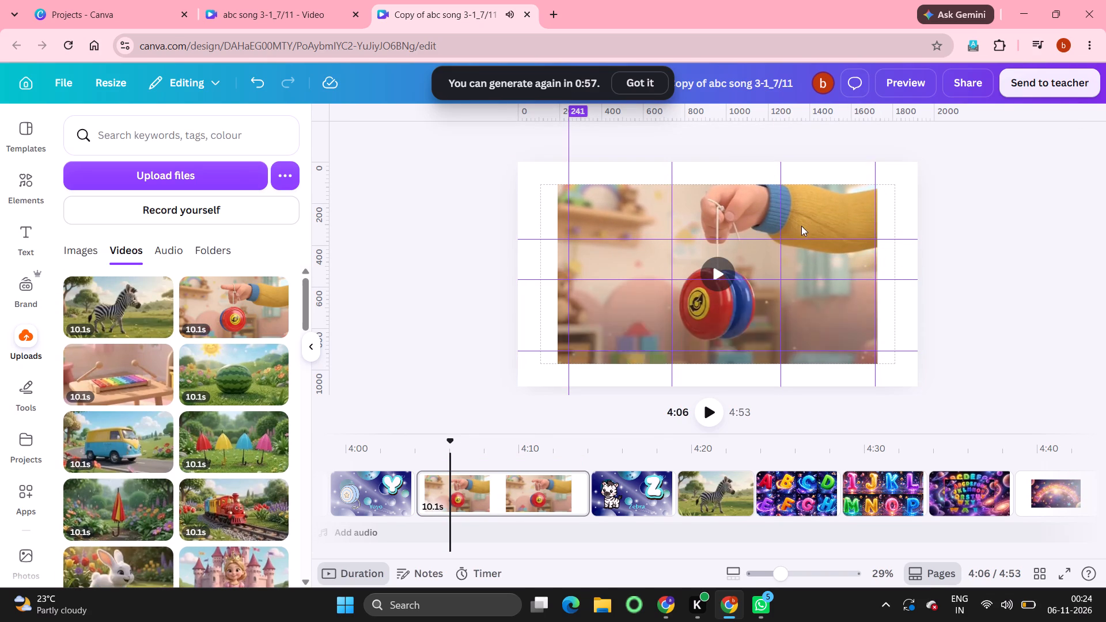
pyautogui.click(790, 253)
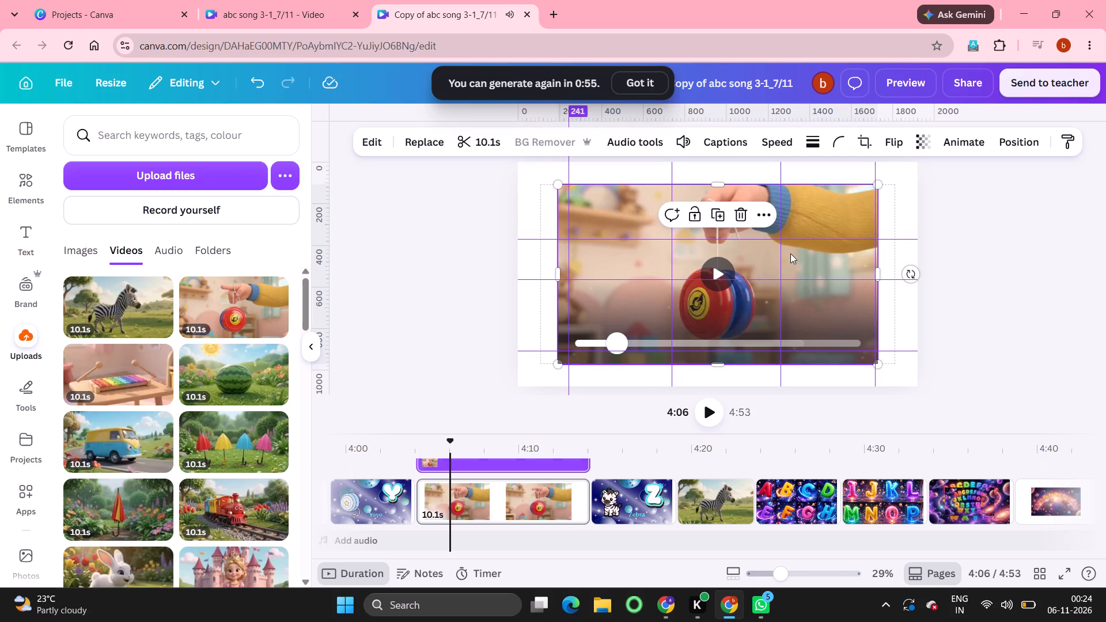
pyautogui.click(763, 215)
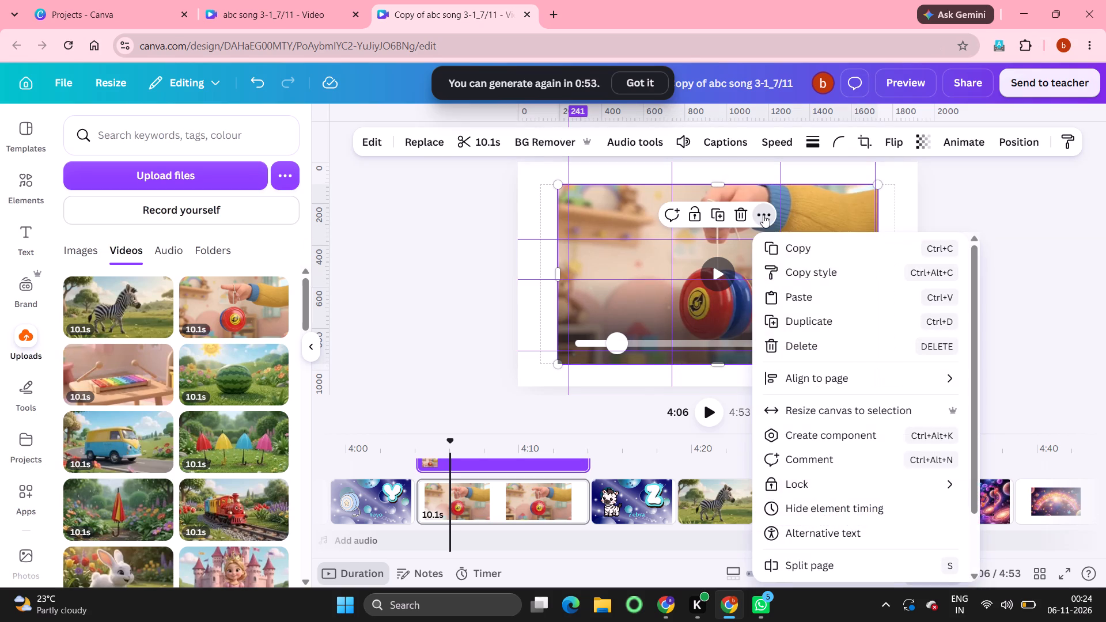
pyautogui.scroll(-5, 831, 404)
pyautogui.click(817, 544)
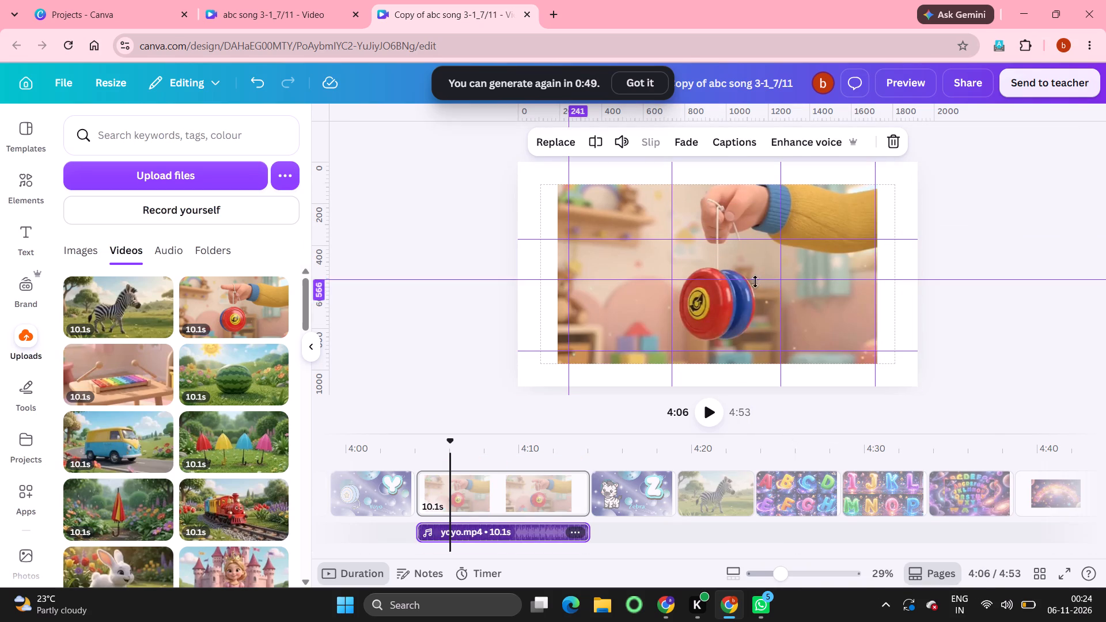
pyautogui.click(573, 532)
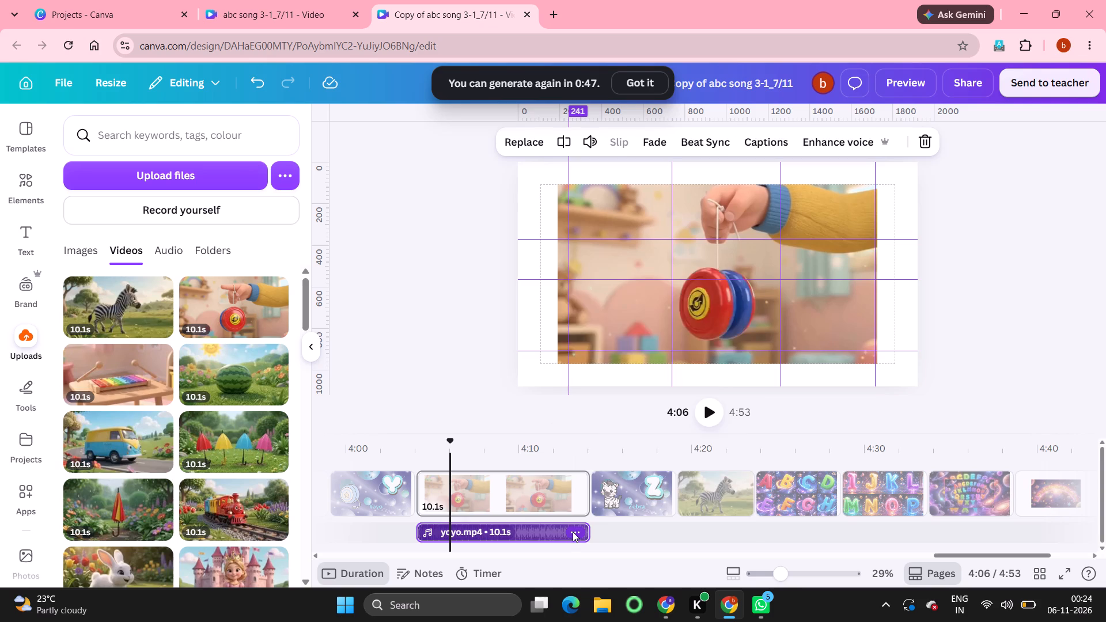
pyautogui.click(645, 350)
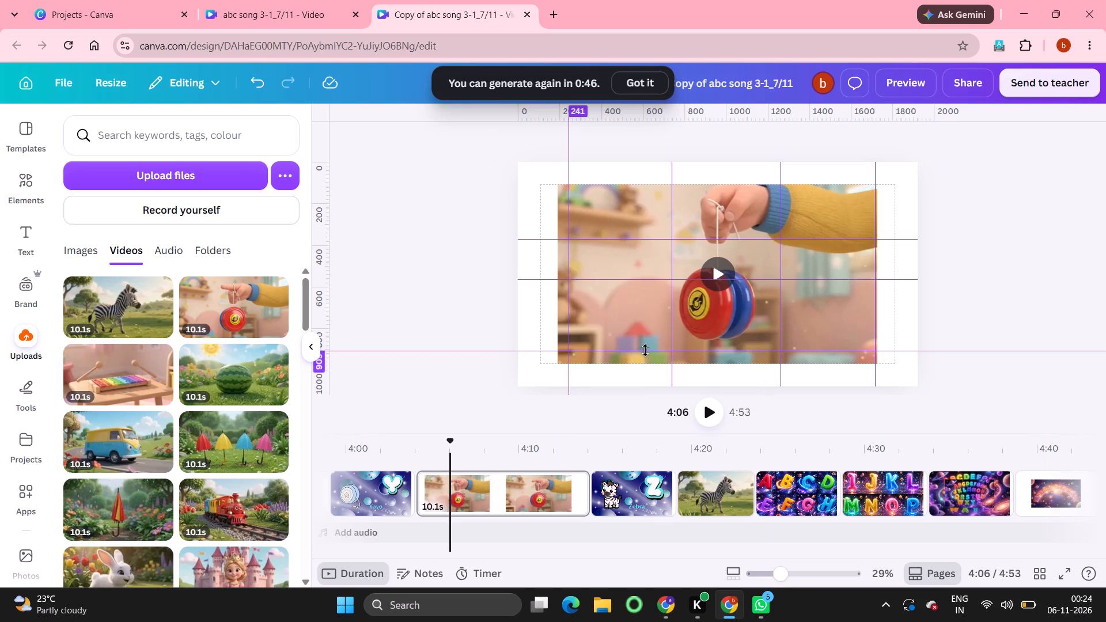
# Set the yoyo video as its page's background and trim the page to about 3.9 seconds.
pyautogui.rightClick(800, 224)
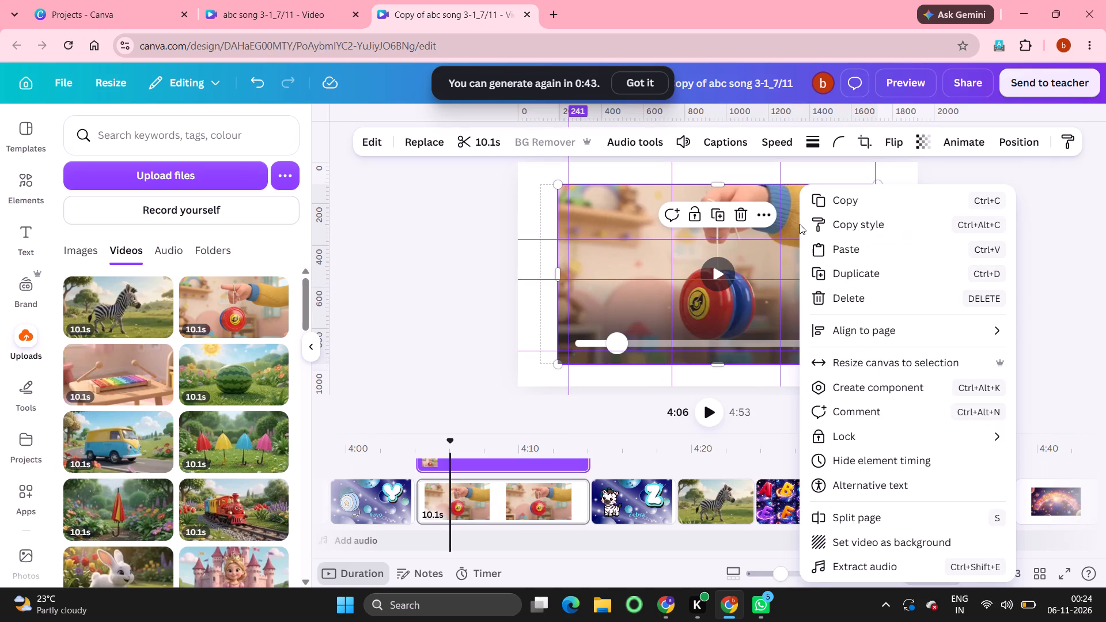
pyautogui.click(852, 545)
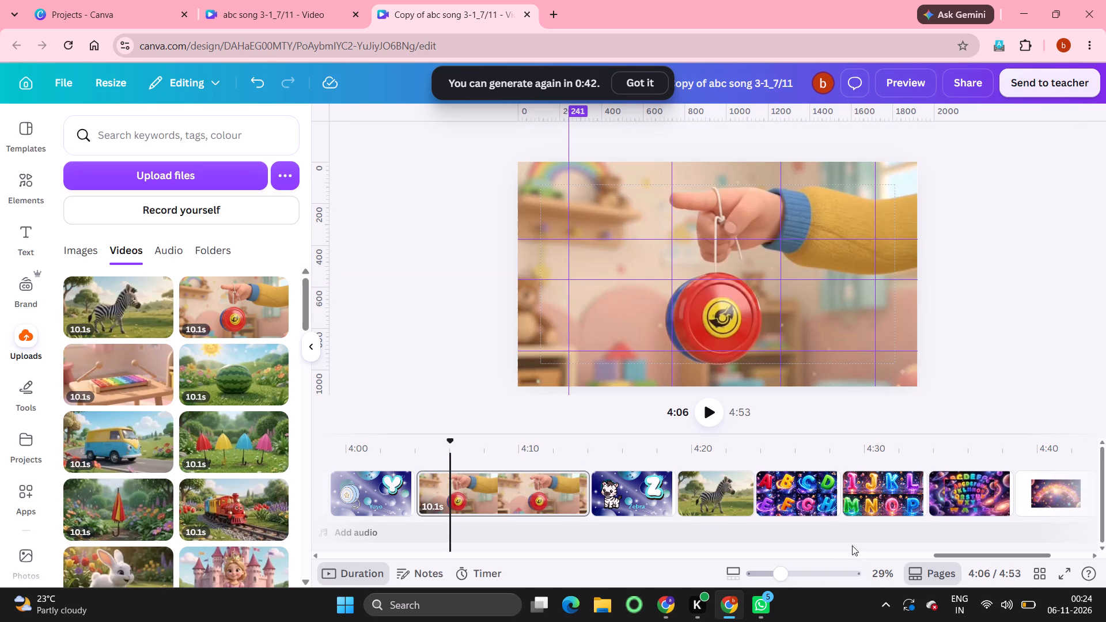
pyautogui.moveTo(579, 490); pyautogui.dragTo(514, 491)
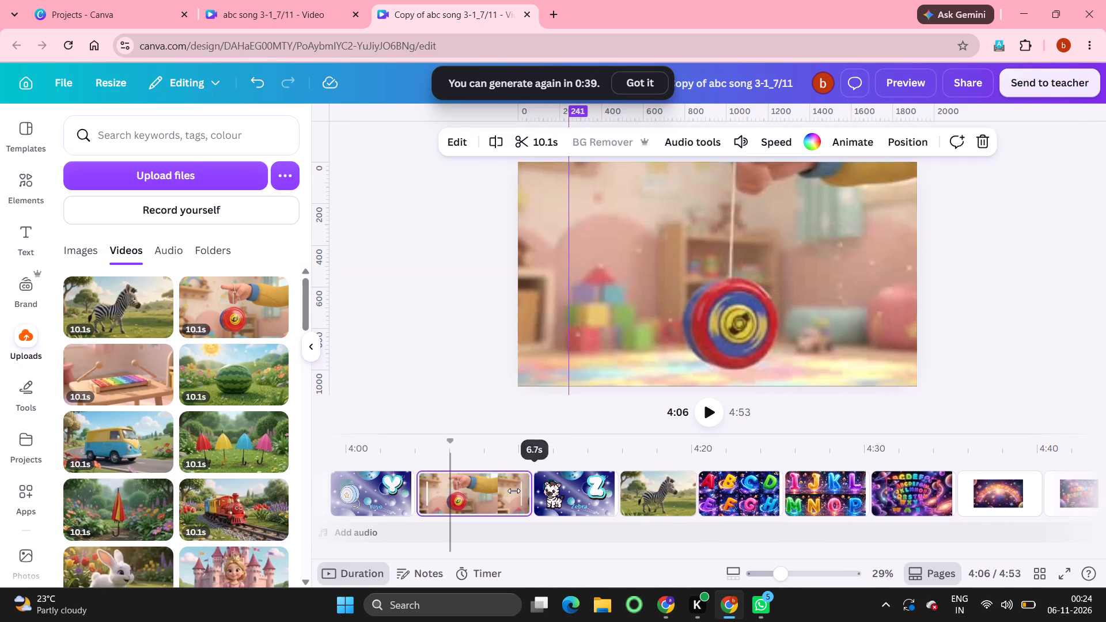
pyautogui.moveTo(514, 491); pyautogui.dragTo(473, 483)
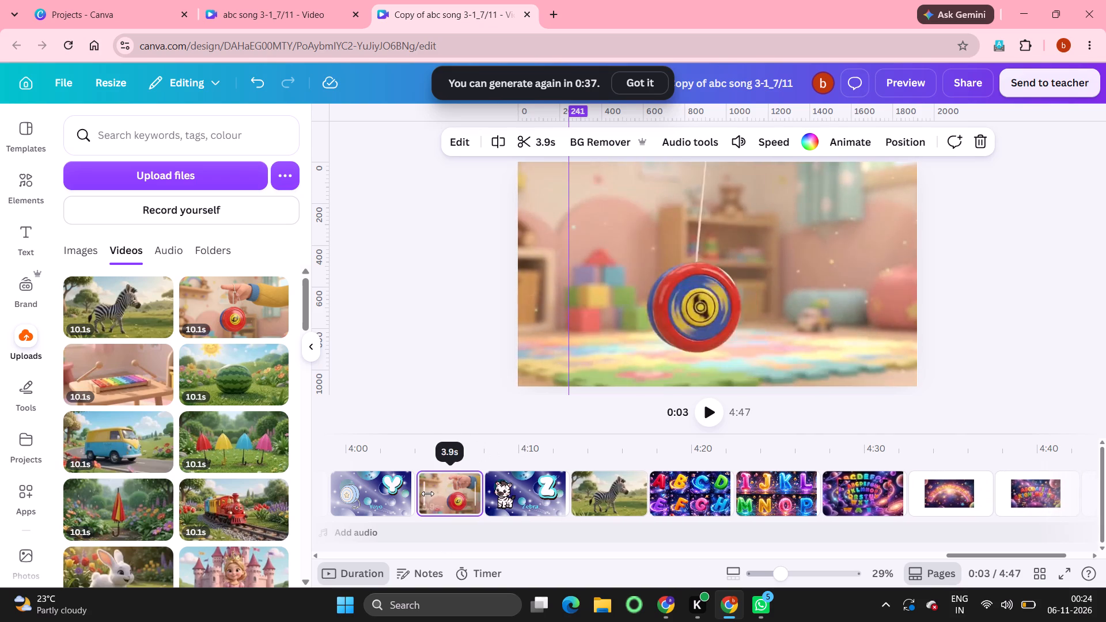
# Add the uploaded xylophone video to the blank page that follows the letter X page.
pyautogui.hscroll(5, 427, 494)
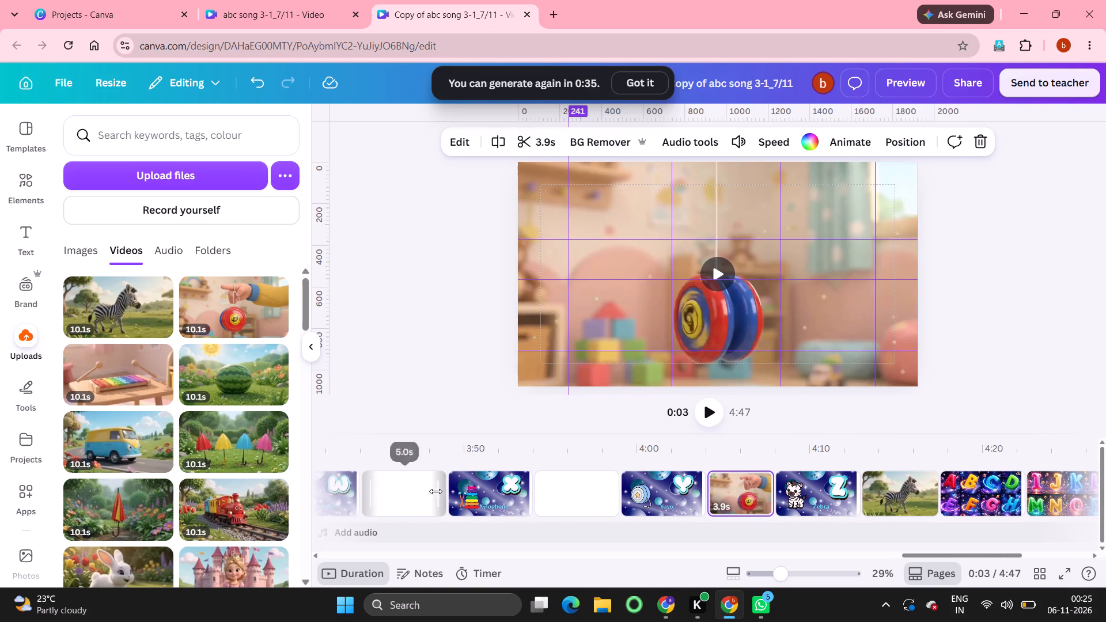
pyautogui.click(573, 488)
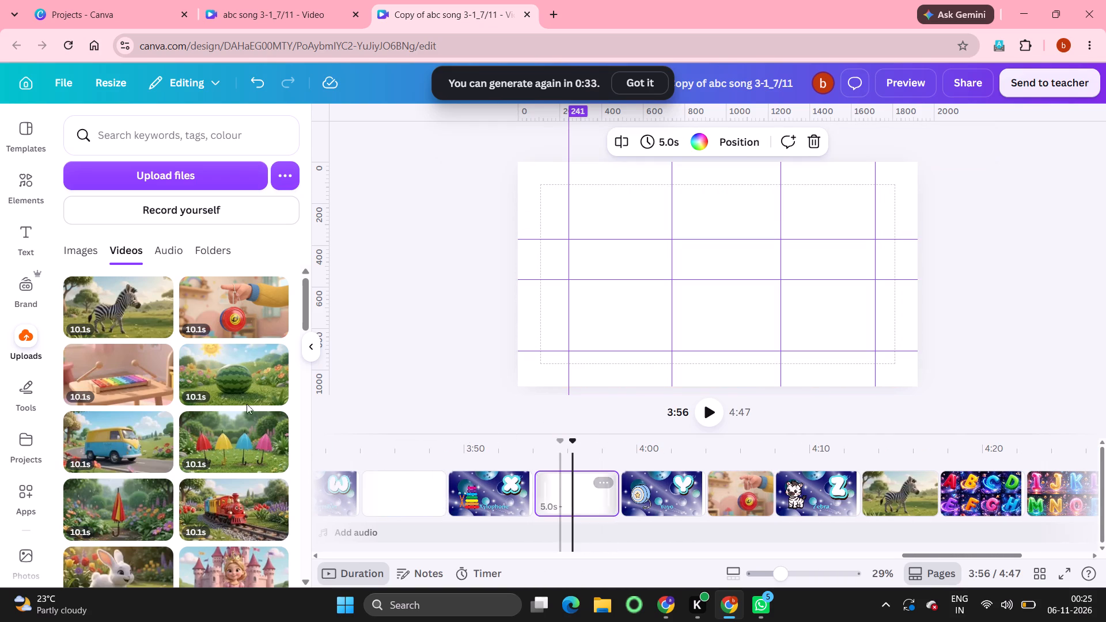
pyautogui.click(122, 356)
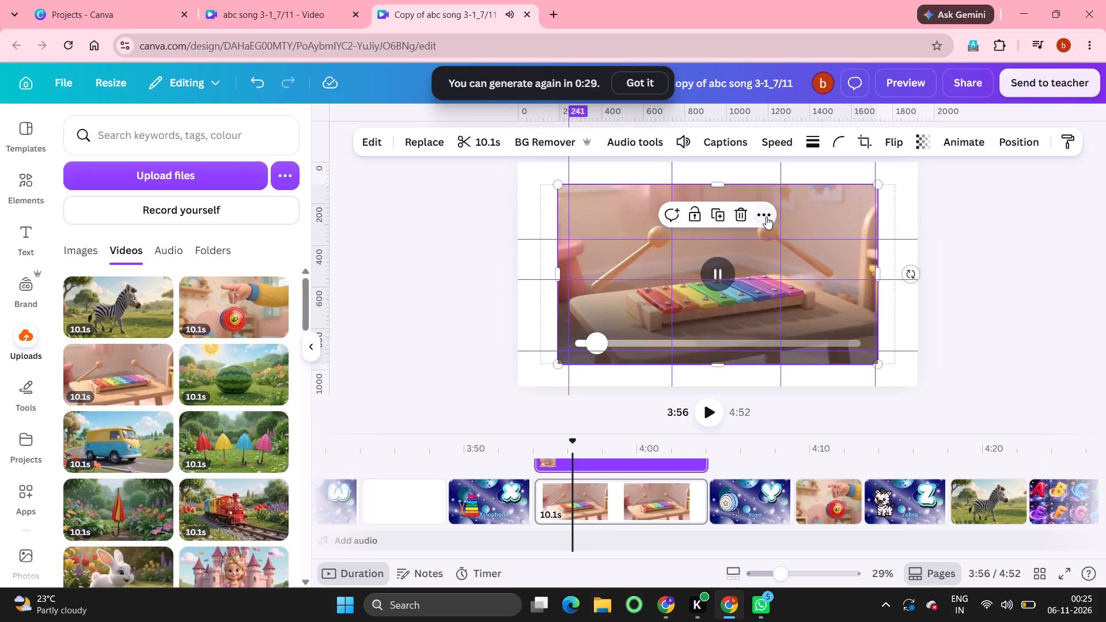
# Extract the audio from the xylophone video and delete the separated xylophone.mp4 audio track.
pyautogui.click(768, 214)
pyautogui.scroll(-4, 825, 438)
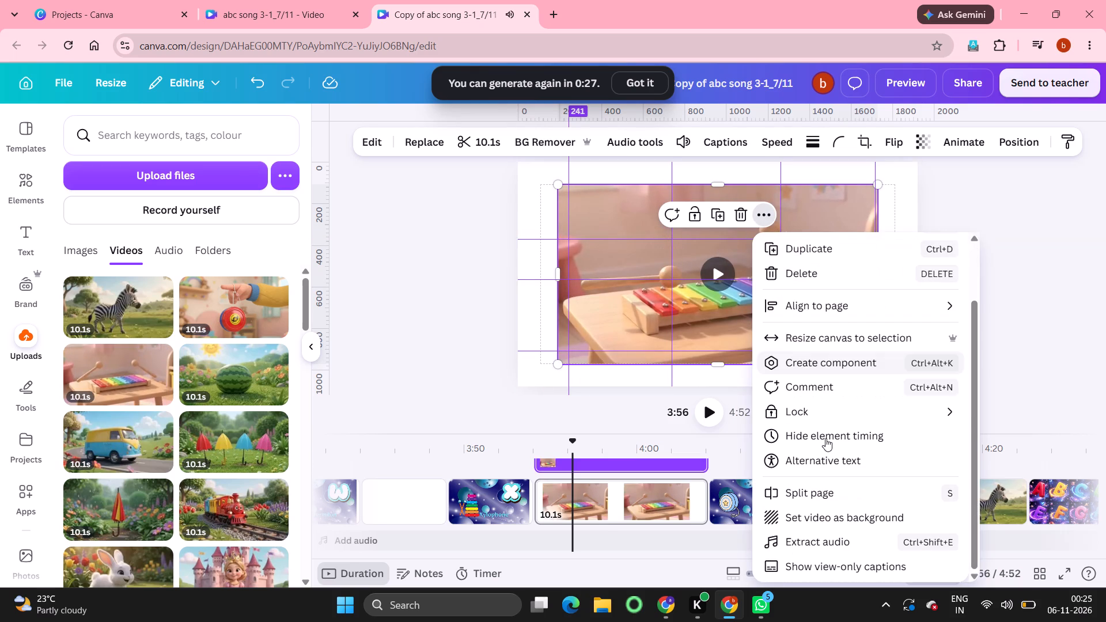
pyautogui.click(823, 537)
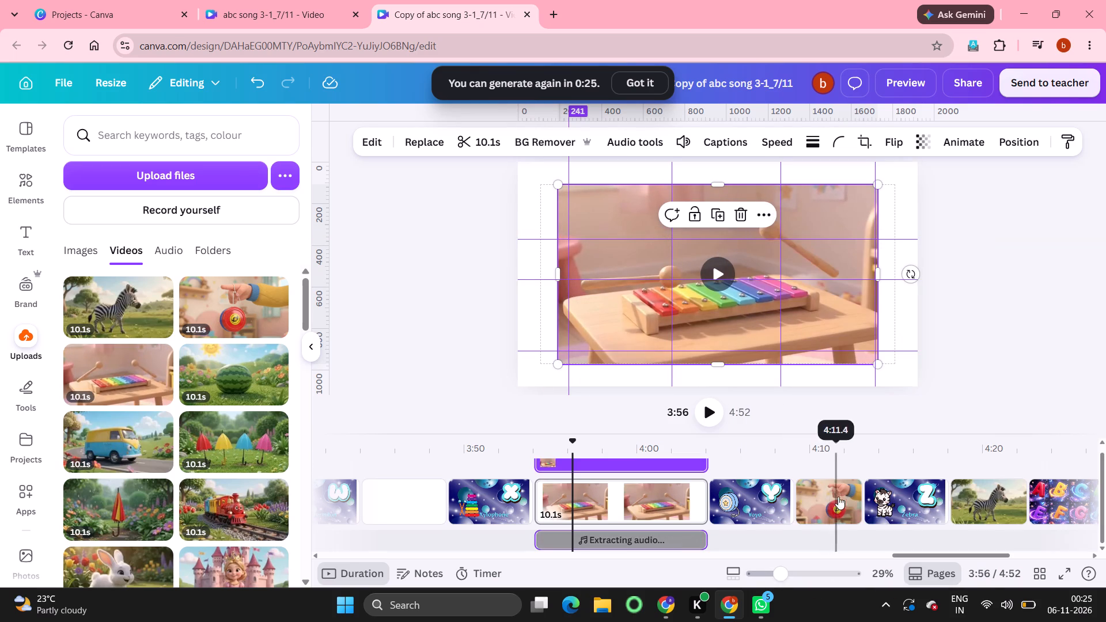
pyautogui.click(695, 535)
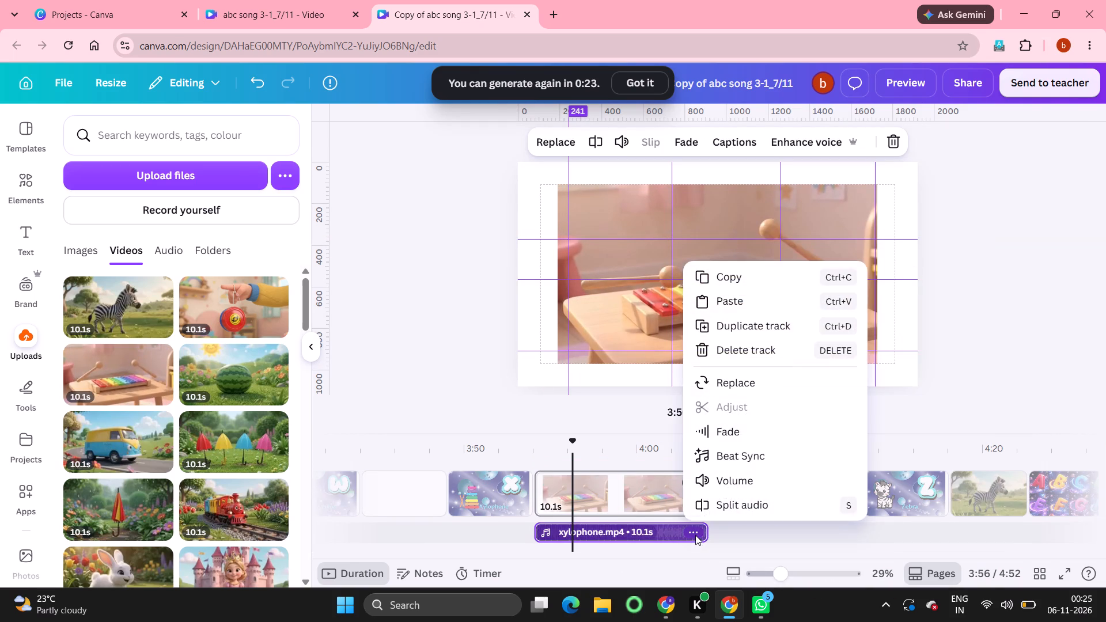
pyautogui.click(760, 350)
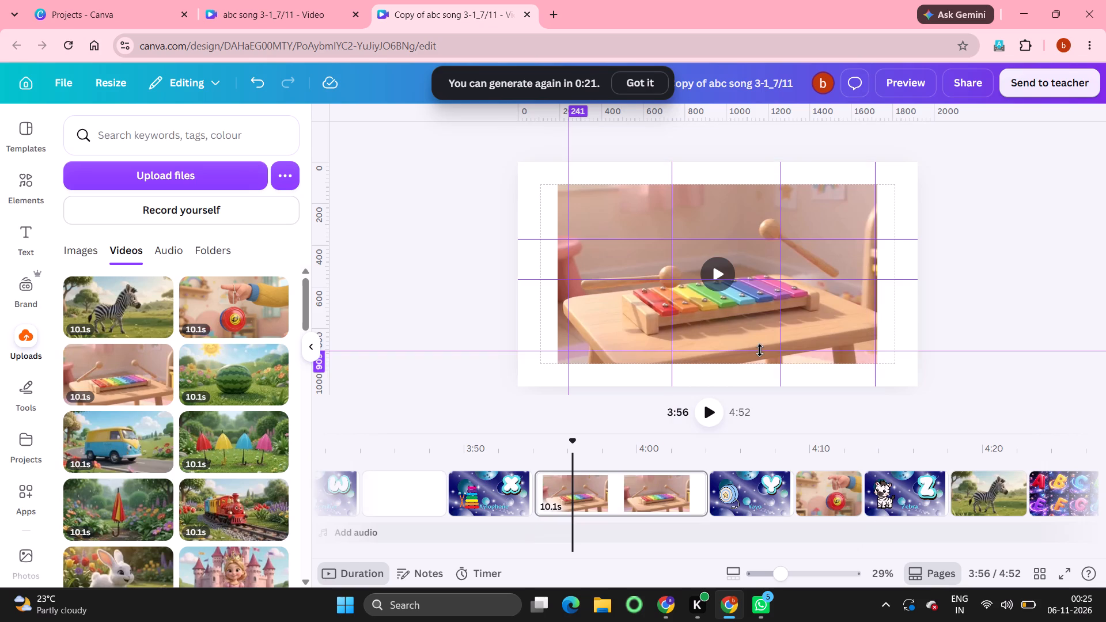
# Set the xylophone video as its page's background and trim the page to about 4.6 seconds.
pyautogui.rightClick(801, 269)
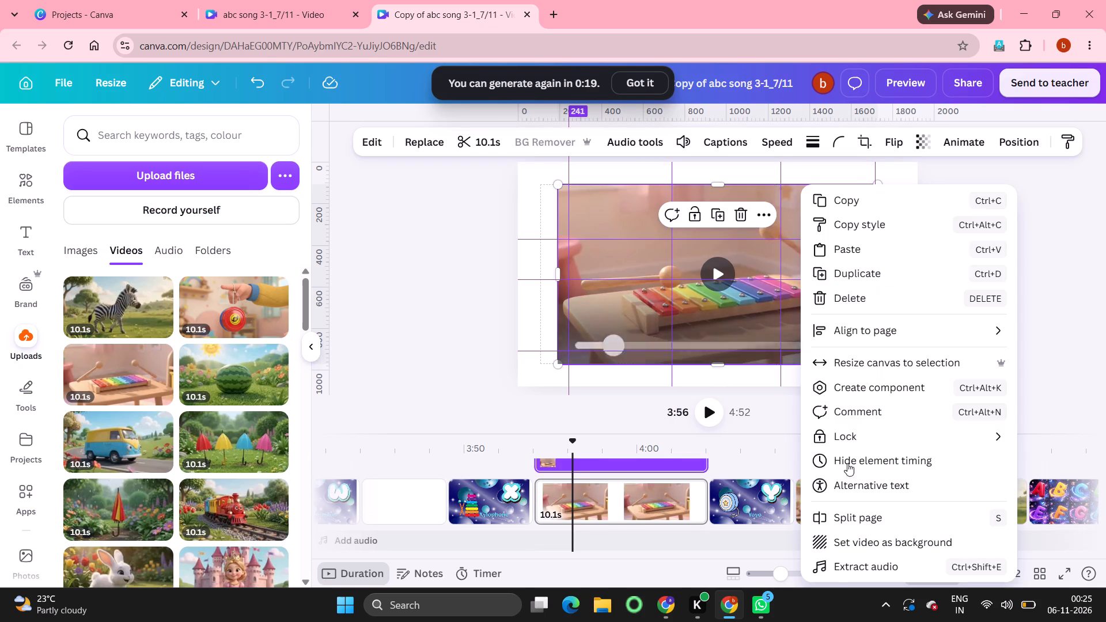
pyautogui.click(864, 548)
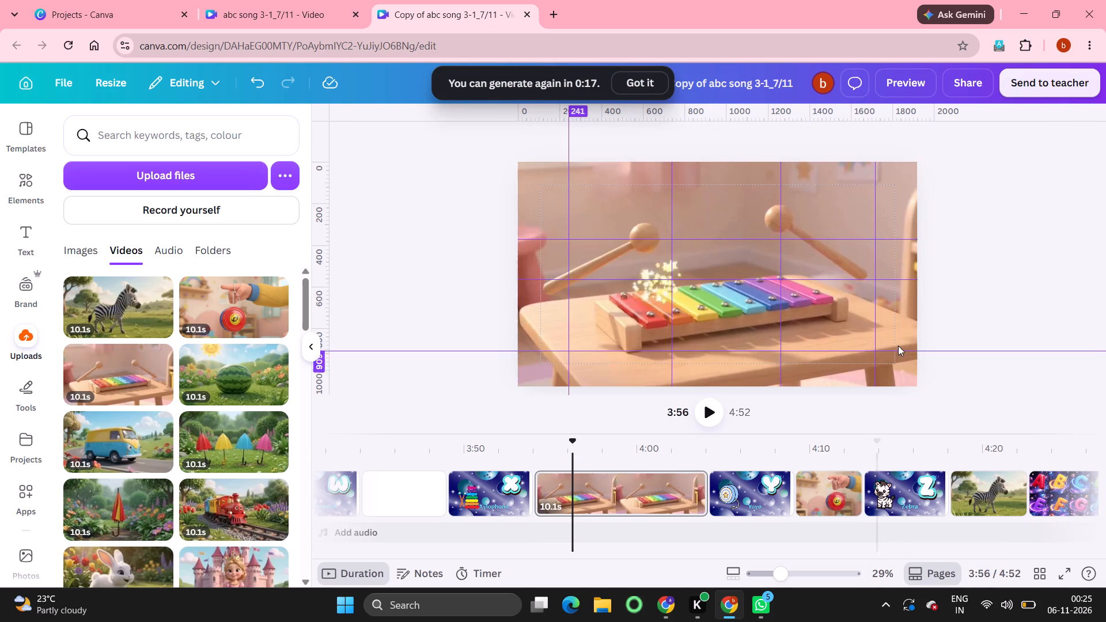
pyautogui.moveTo(699, 493); pyautogui.dragTo(606, 486)
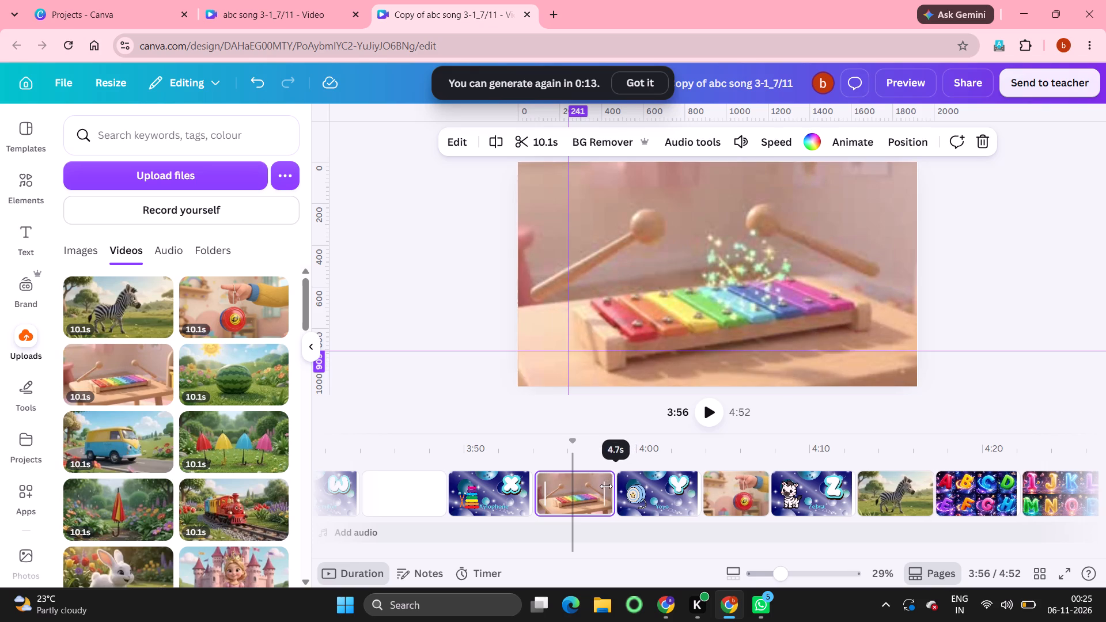
pyautogui.moveTo(606, 486); pyautogui.dragTo(605, 486)
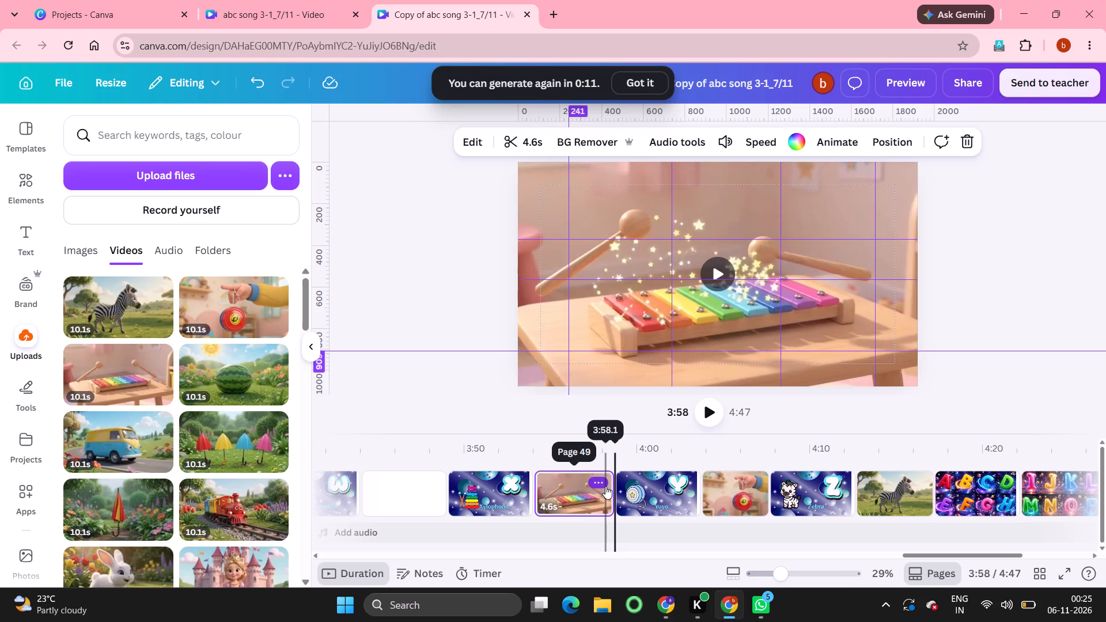
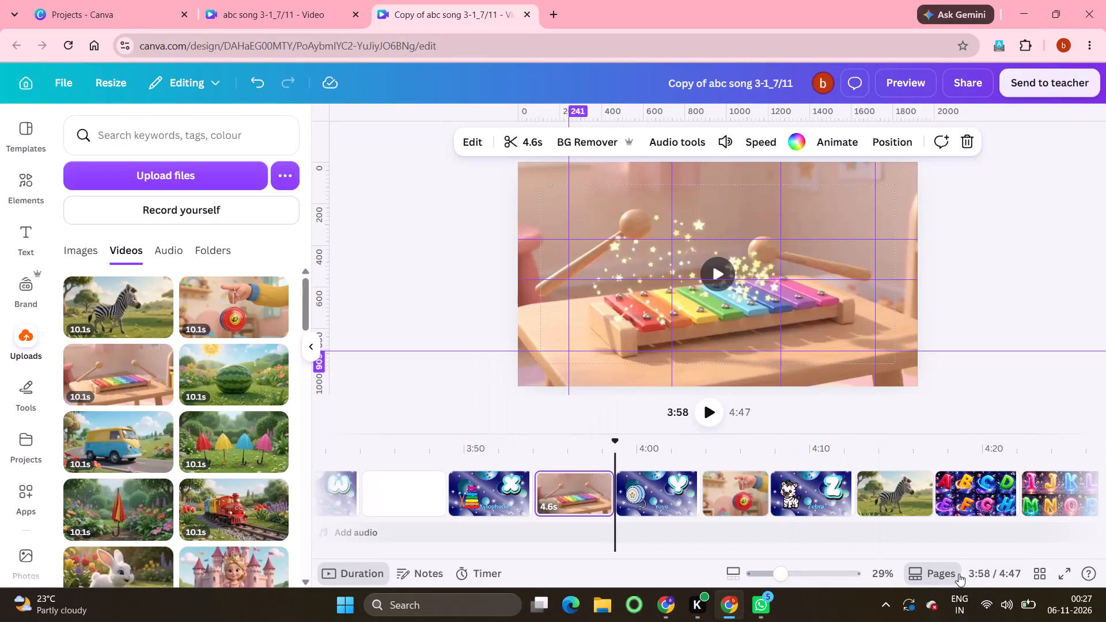
# Generate a 5-second smart Image to Video animation from the smaller full-alphabet image on page 56.
pyautogui.hscroll(-4, 1025, 511)
pyautogui.click(883, 497)
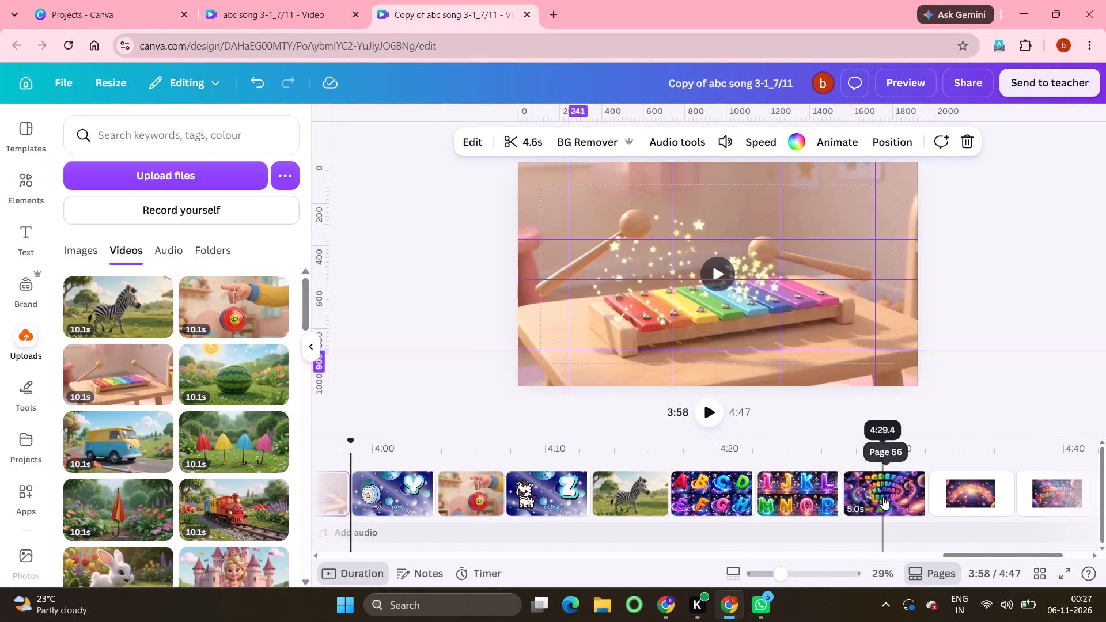
pyautogui.click(821, 213)
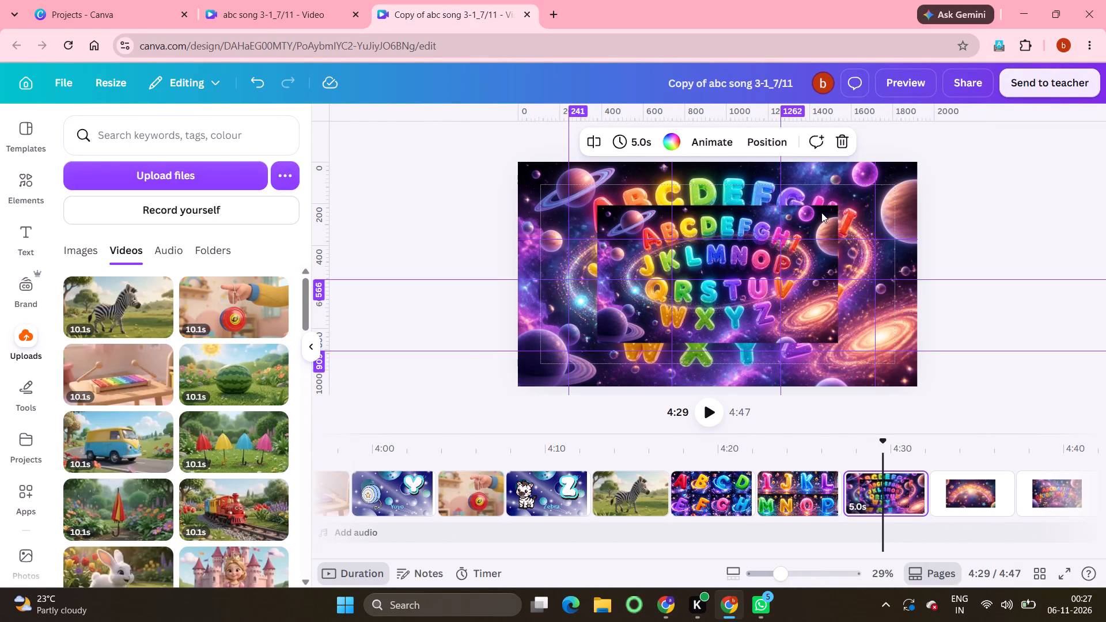
pyautogui.click(897, 141)
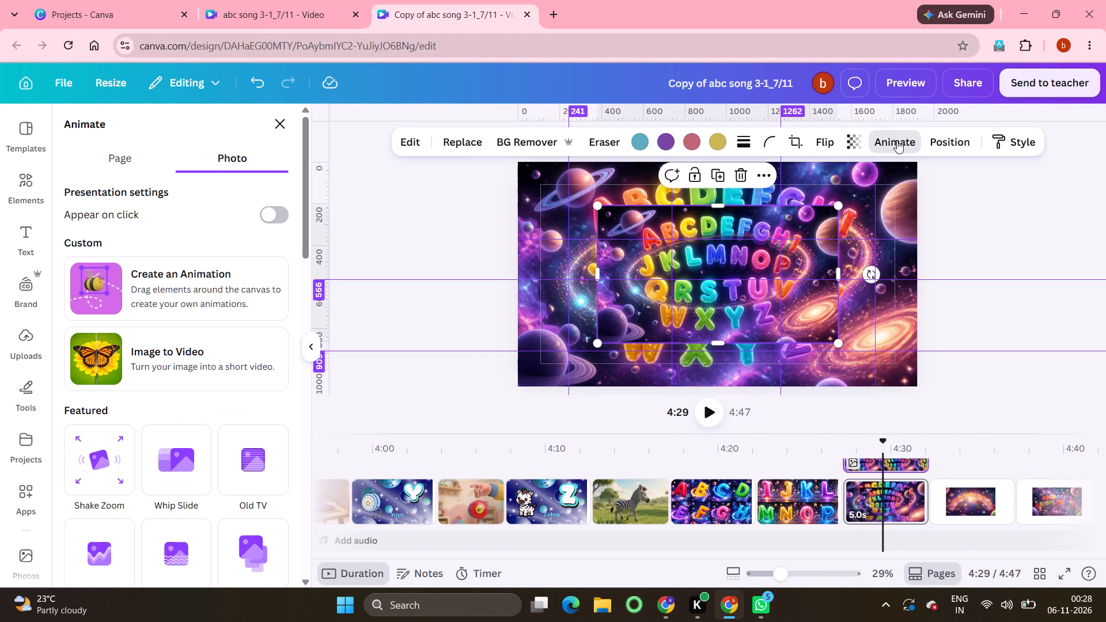
pyautogui.click(183, 349)
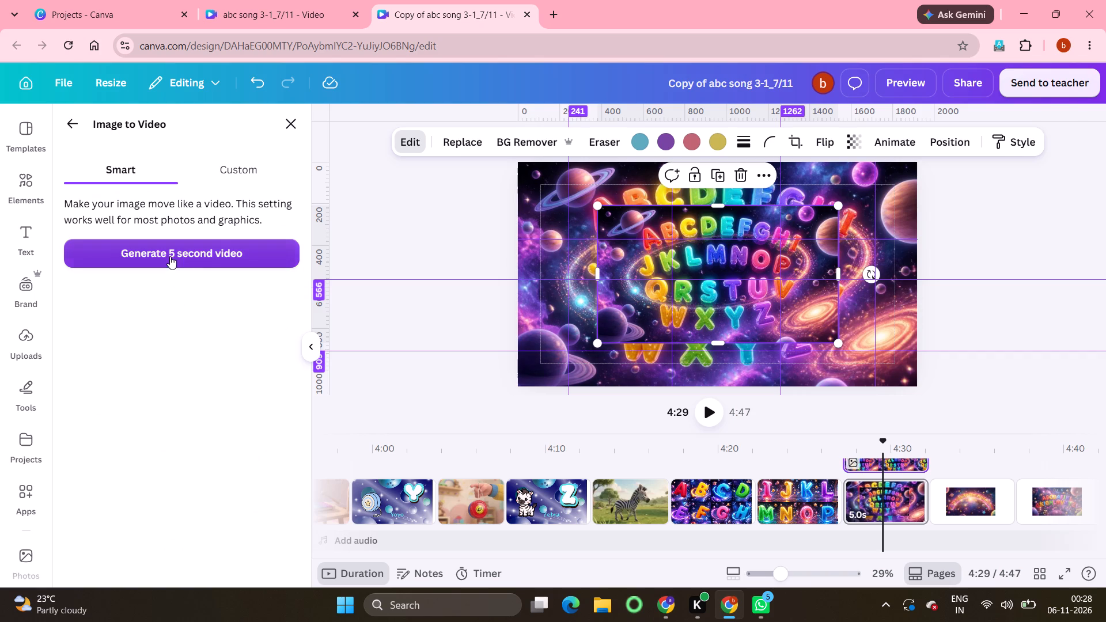
pyautogui.click(170, 256)
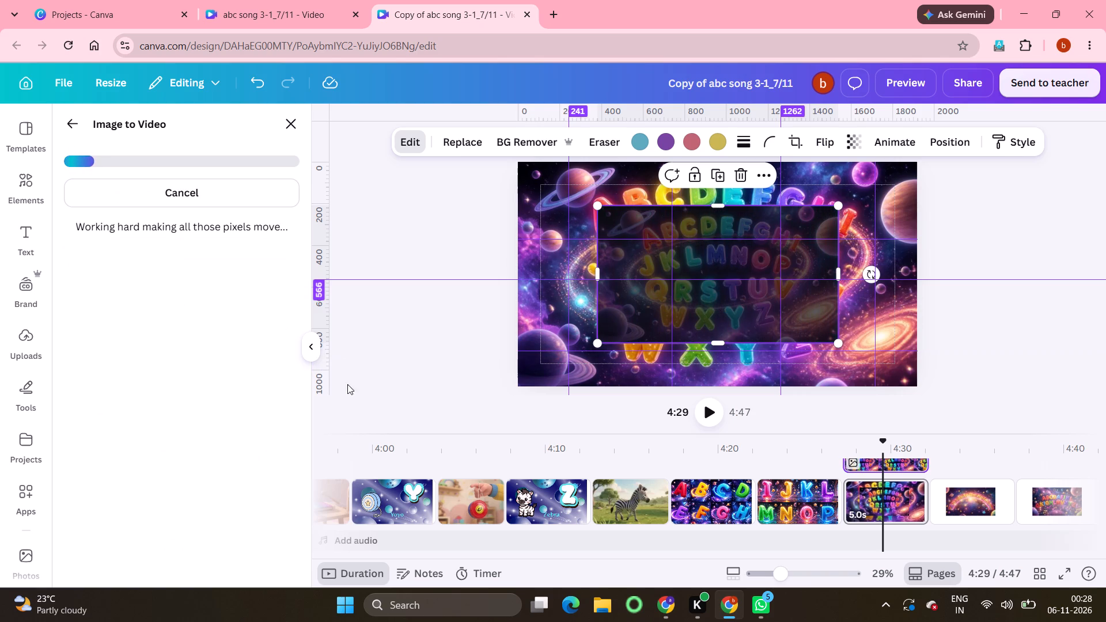
# Add the uploaded watermelon video to the blank page that follows the letter W page.
pyautogui.hscroll(5, 450, 491)
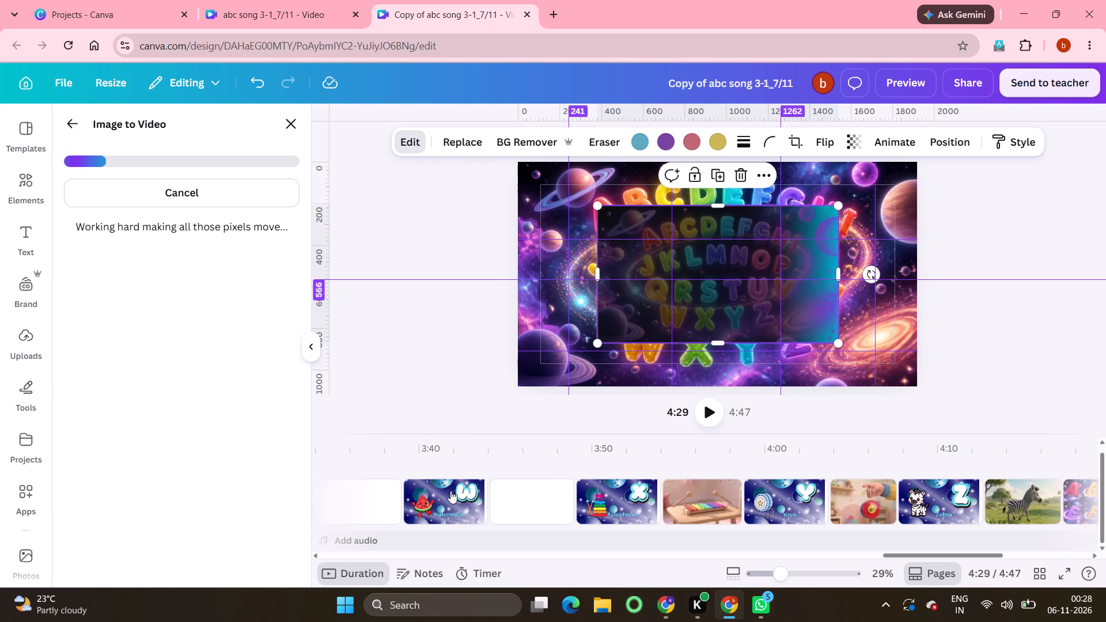
pyautogui.click(539, 510)
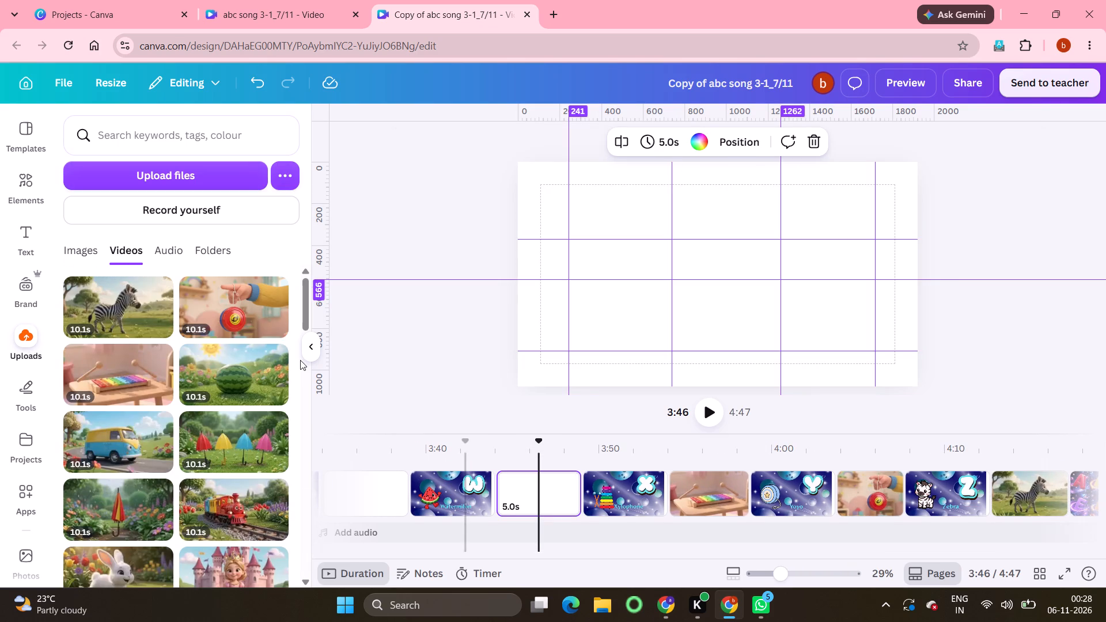
pyautogui.click(255, 374)
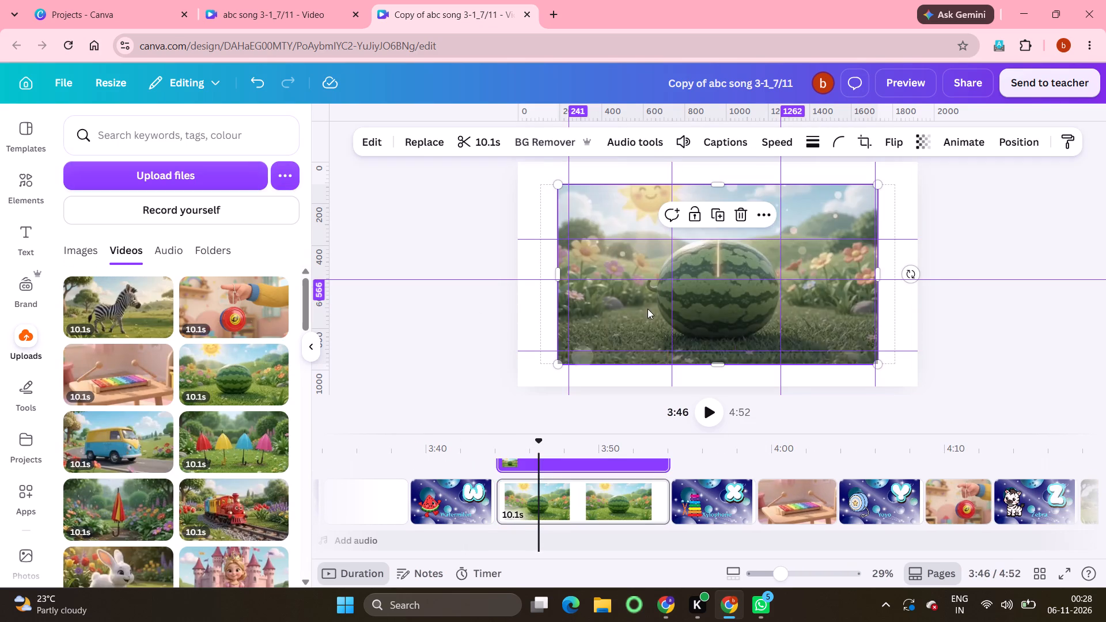
# Extract the audio from the watermelon video and delete the separated watermilon.mp4 audio track.
pyautogui.click(763, 216)
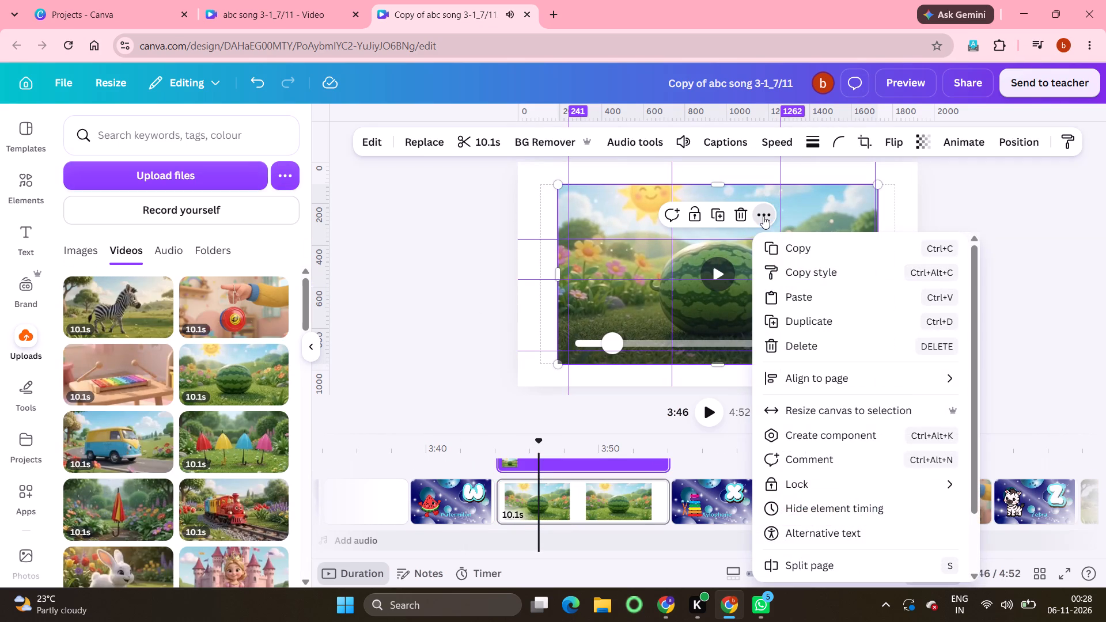
pyautogui.scroll(-5, 813, 510)
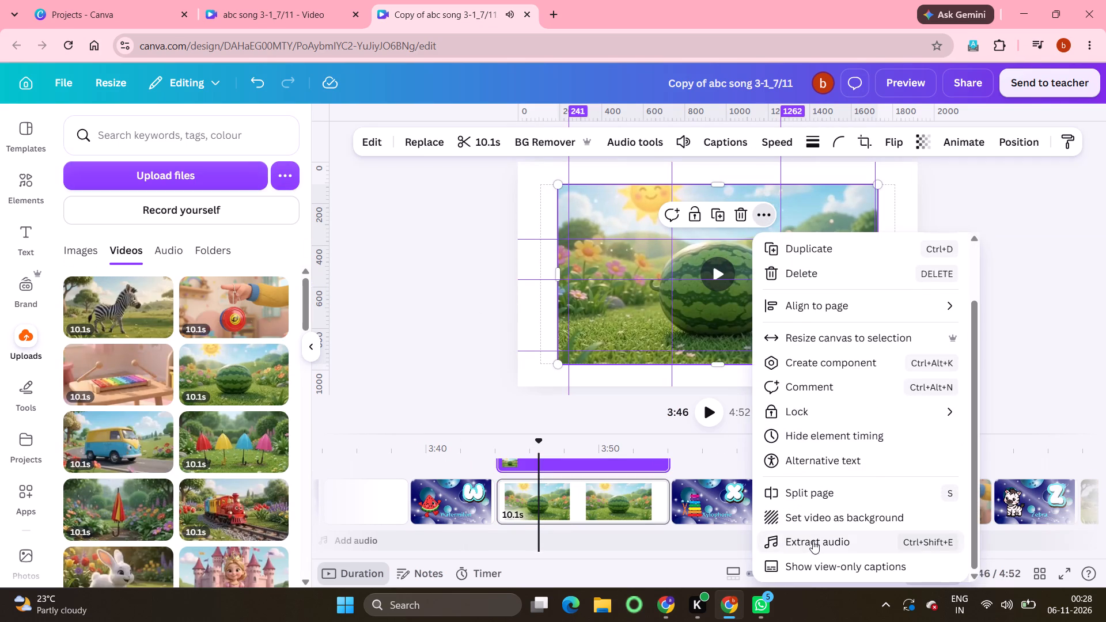
pyautogui.click(813, 541)
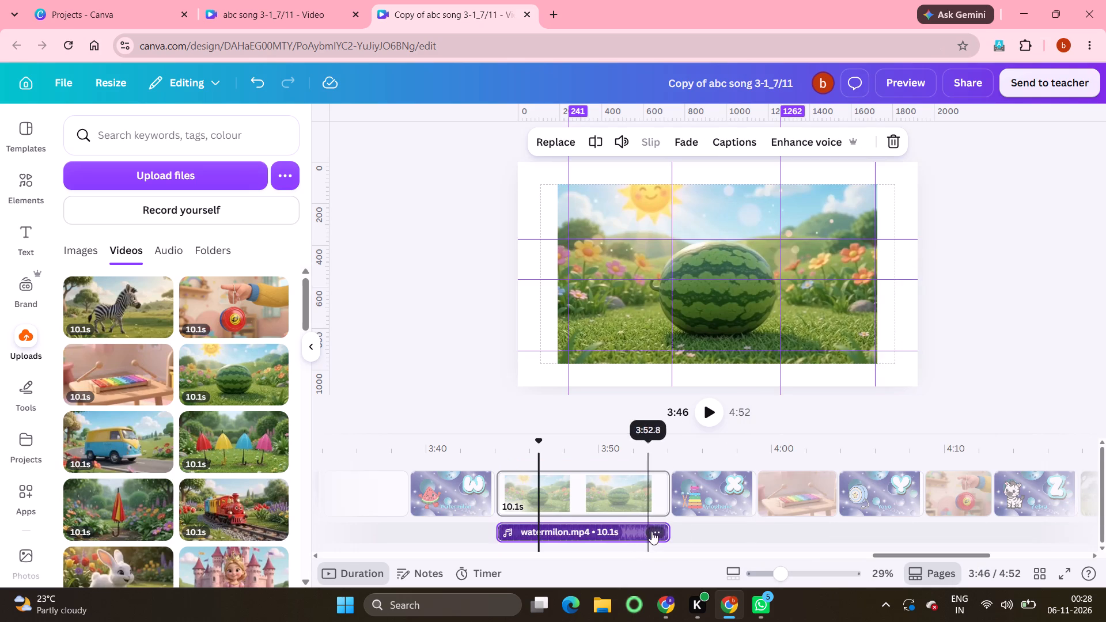
pyautogui.click(656, 529)
pyautogui.click(721, 348)
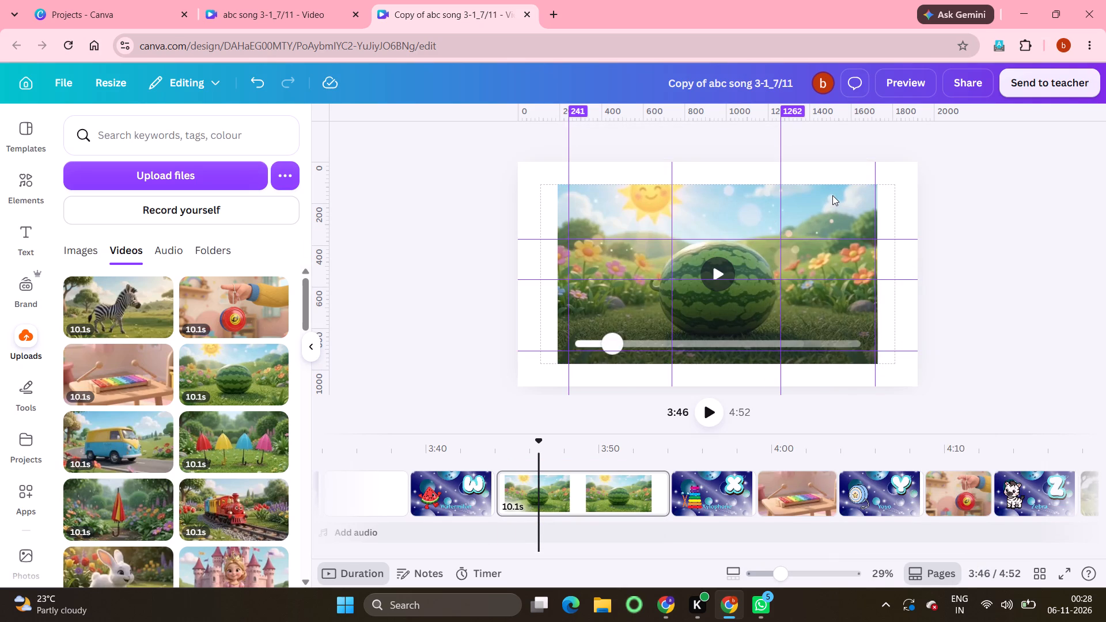
# Set the watermelon video as its page's background and trim the page to about 4.8 seconds.
pyautogui.rightClick(832, 195)
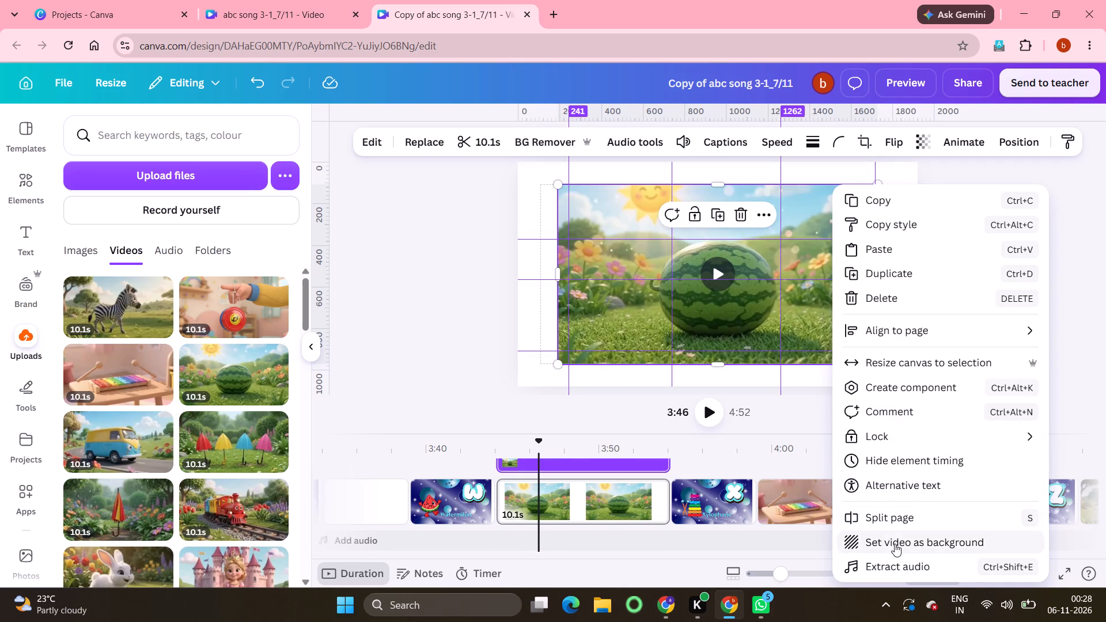
pyautogui.click(895, 544)
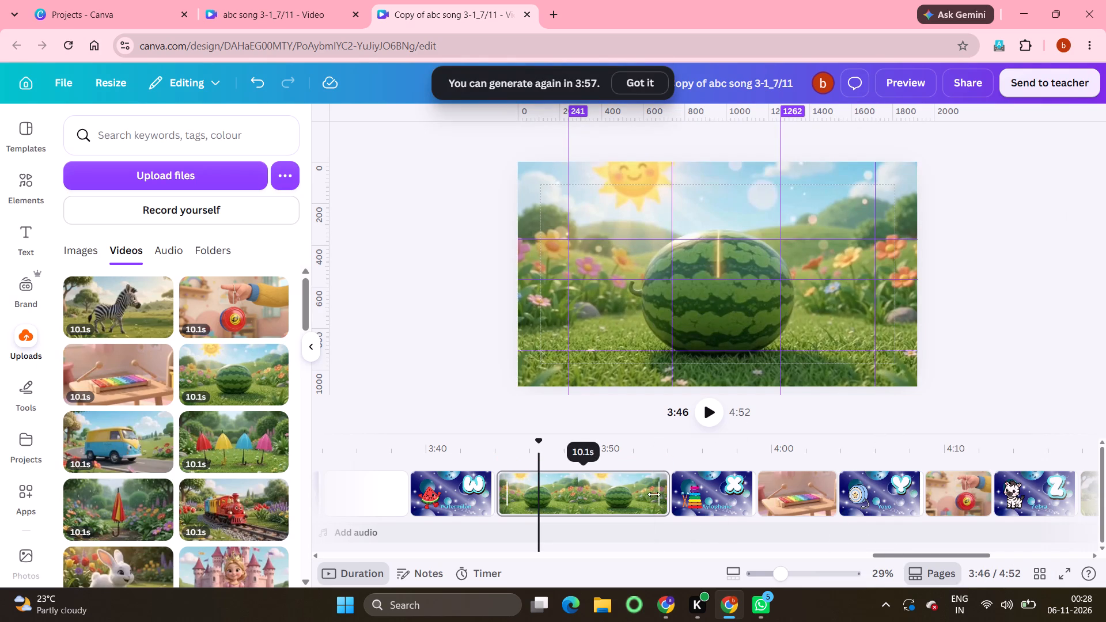
pyautogui.moveTo(658, 494); pyautogui.dragTo(568, 490)
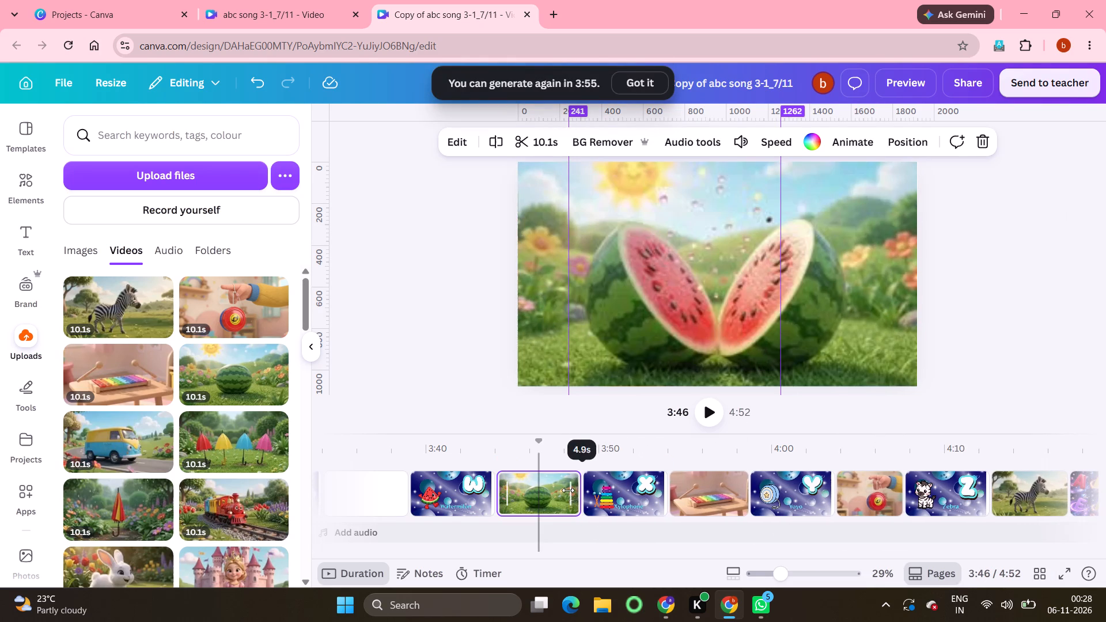
pyautogui.moveTo(568, 490); pyautogui.dragTo(566, 490)
# Preview the generated full-alphabet video from the I–P page onward and replace its page's background with it.
pyautogui.hscroll(-5, 946, 490)
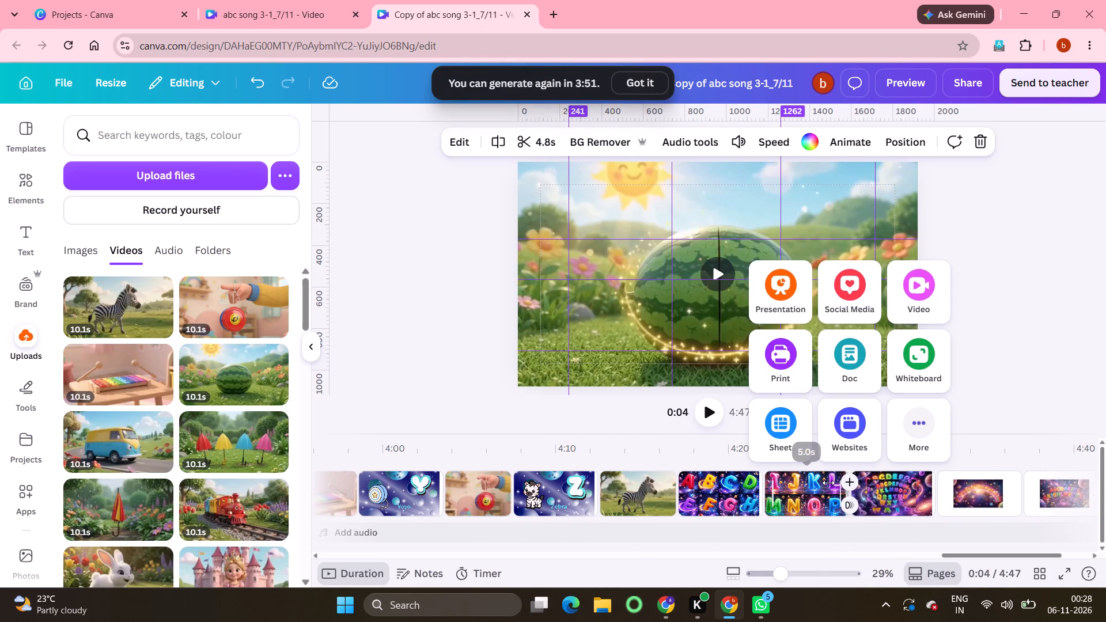
pyautogui.click(828, 483)
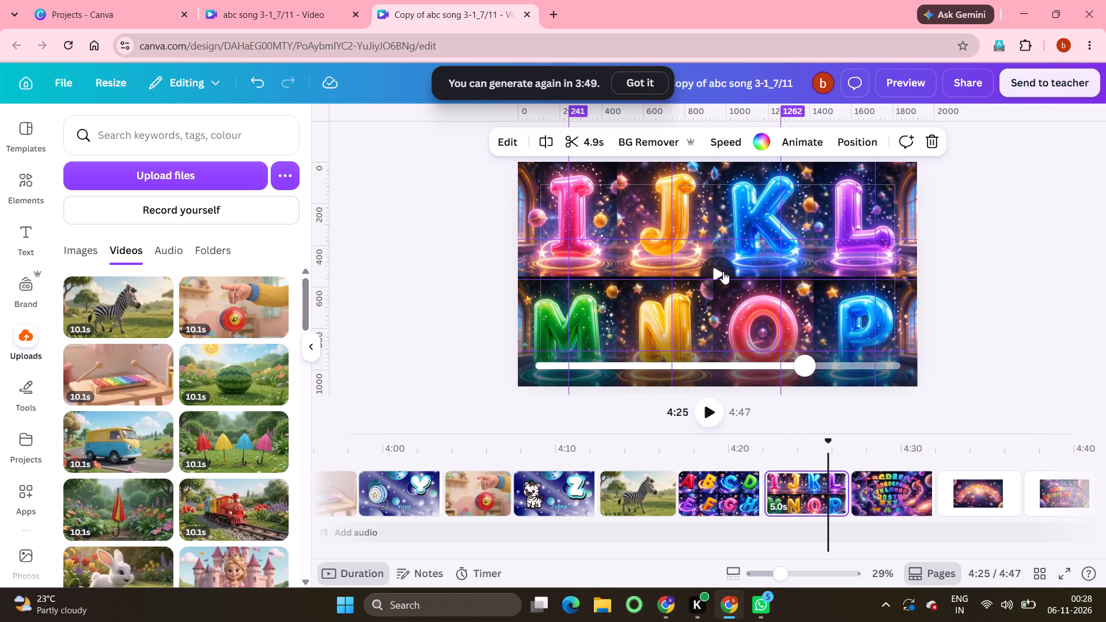
pyautogui.click(710, 409)
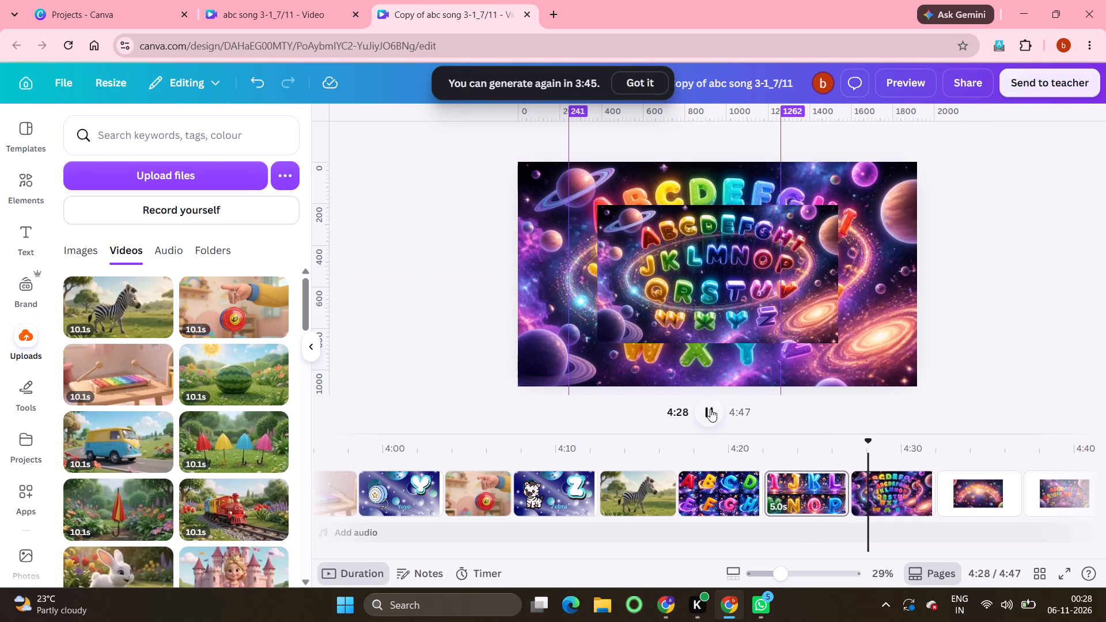
pyautogui.click(710, 409)
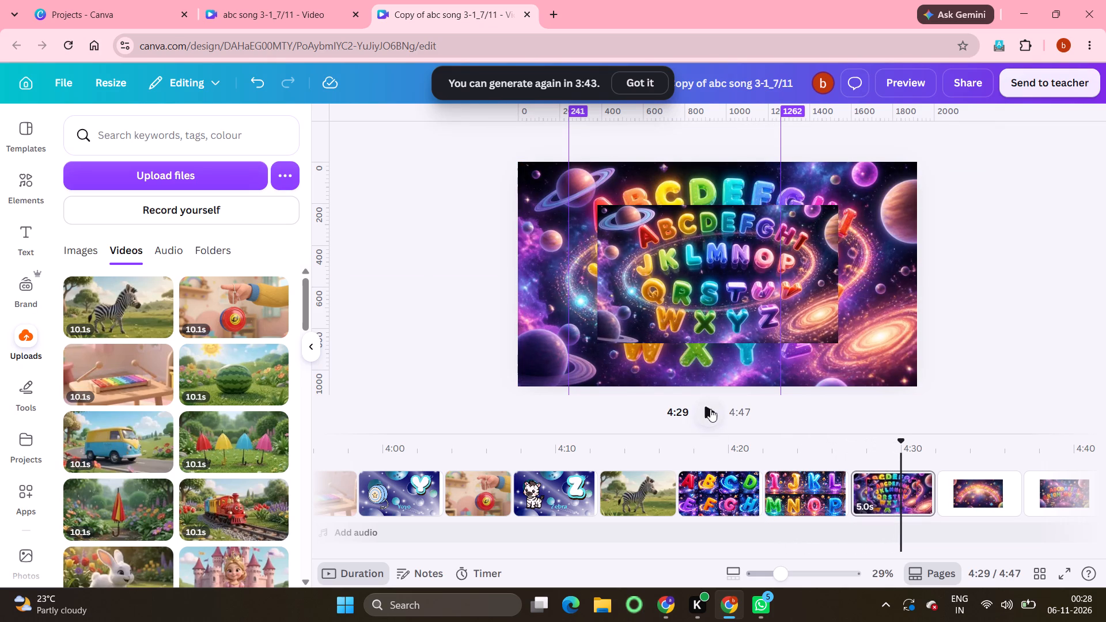
pyautogui.rightClick(794, 260)
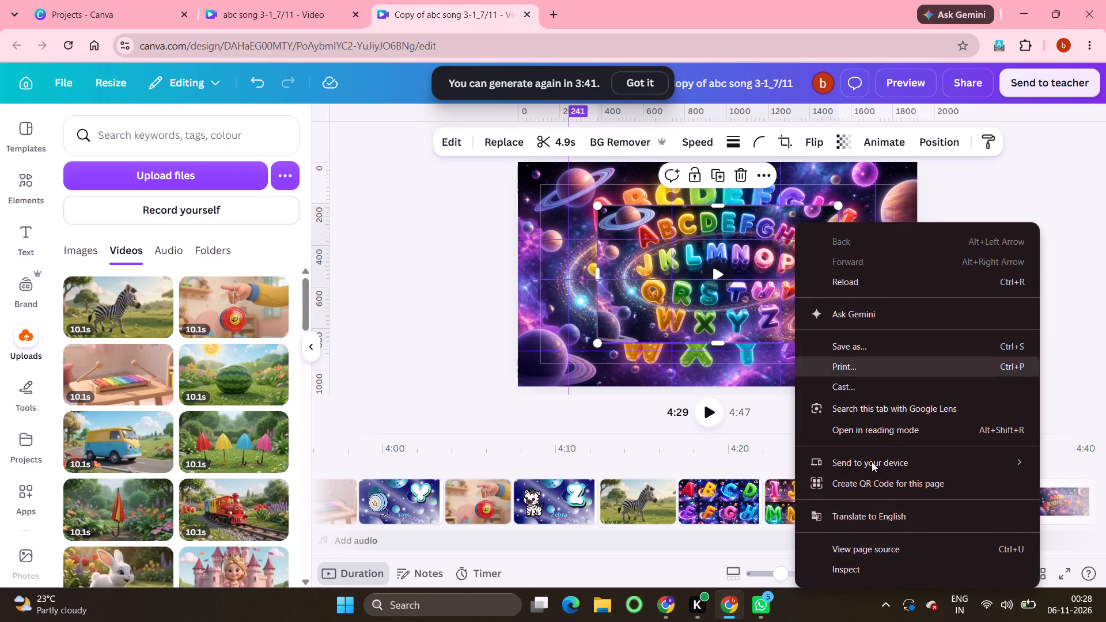
pyautogui.click(1016, 191)
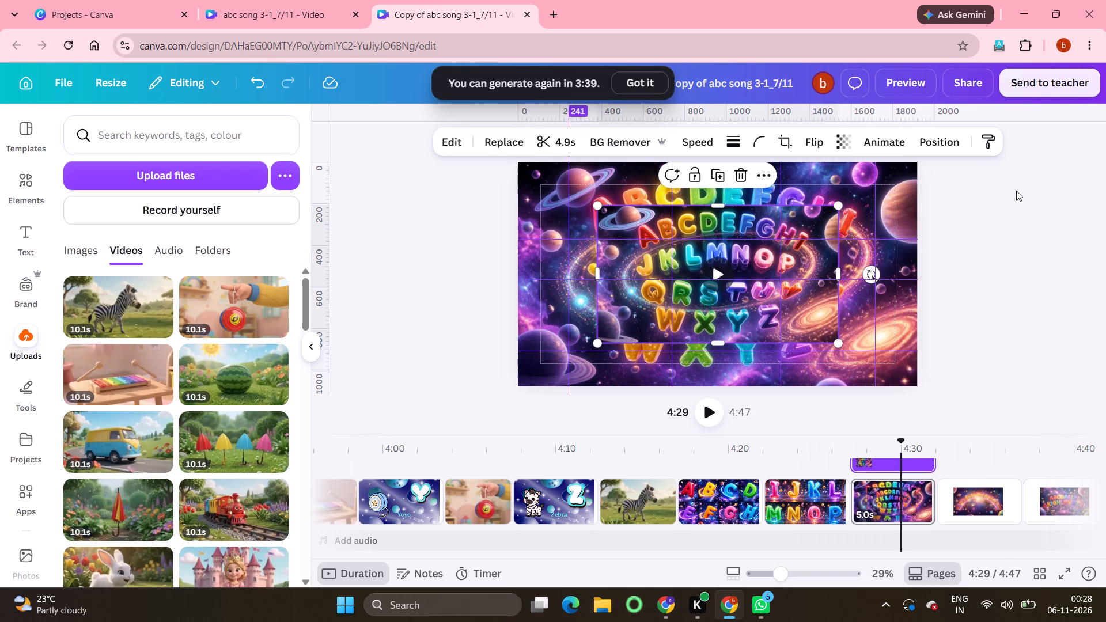
pyautogui.rightClick(787, 270)
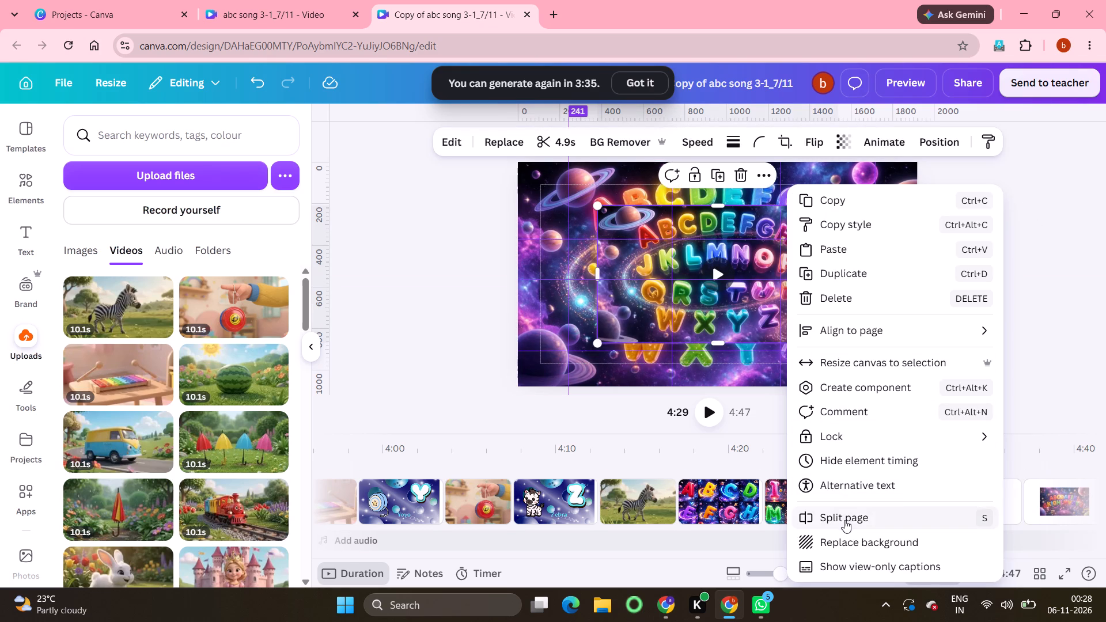
pyautogui.click(849, 543)
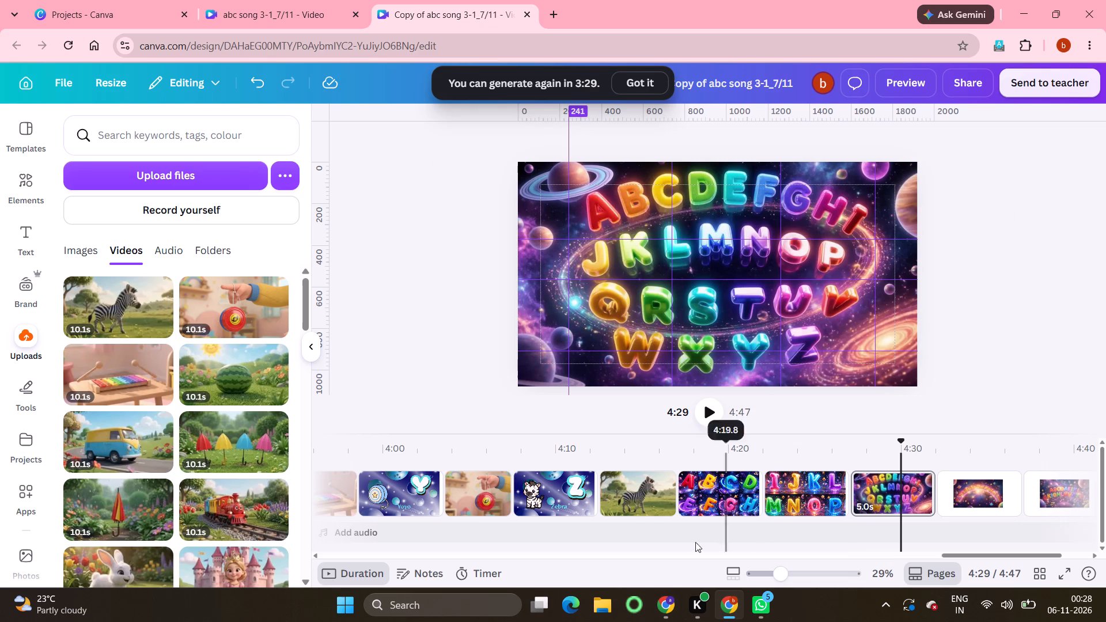
# Add the uploaded van video to the blank page that follows the letter V page.
pyautogui.hscroll(6, 491, 490)
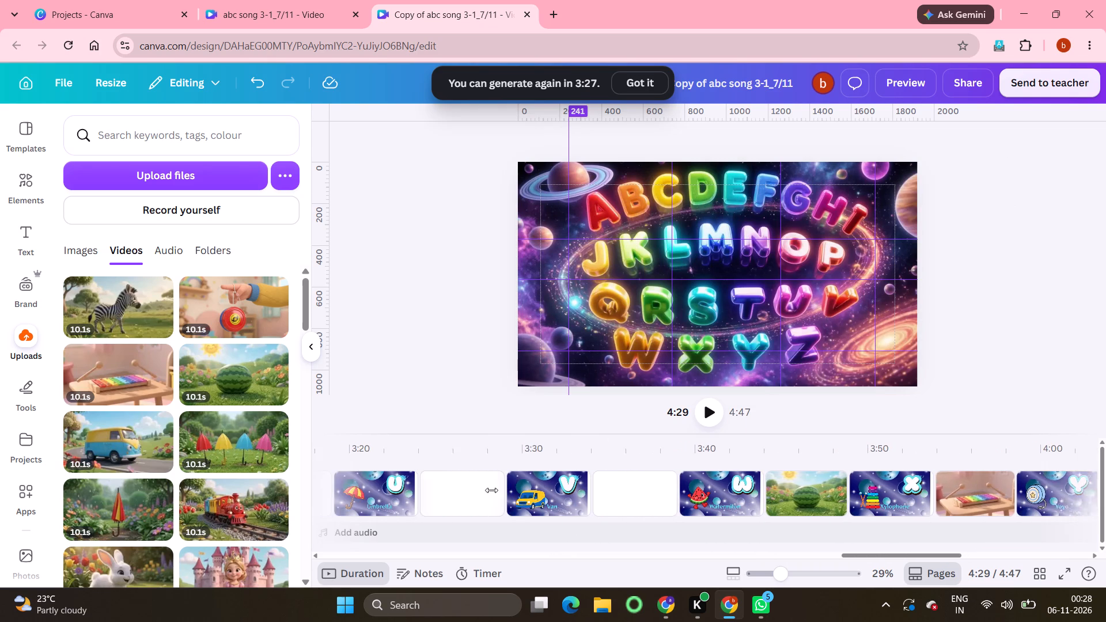
pyautogui.click(660, 499)
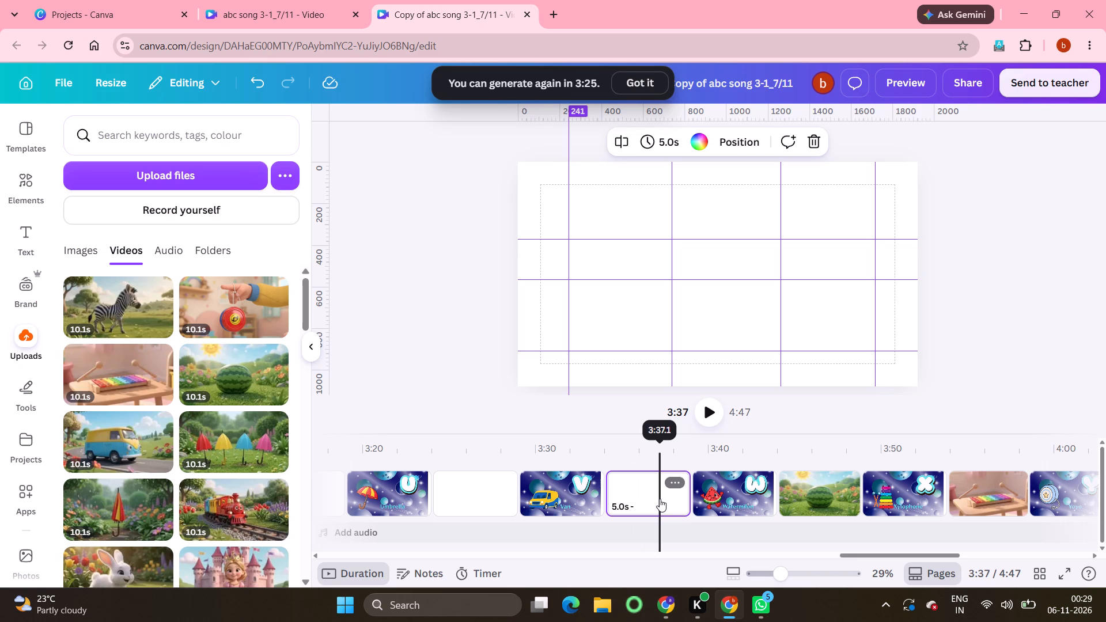
pyautogui.click(116, 437)
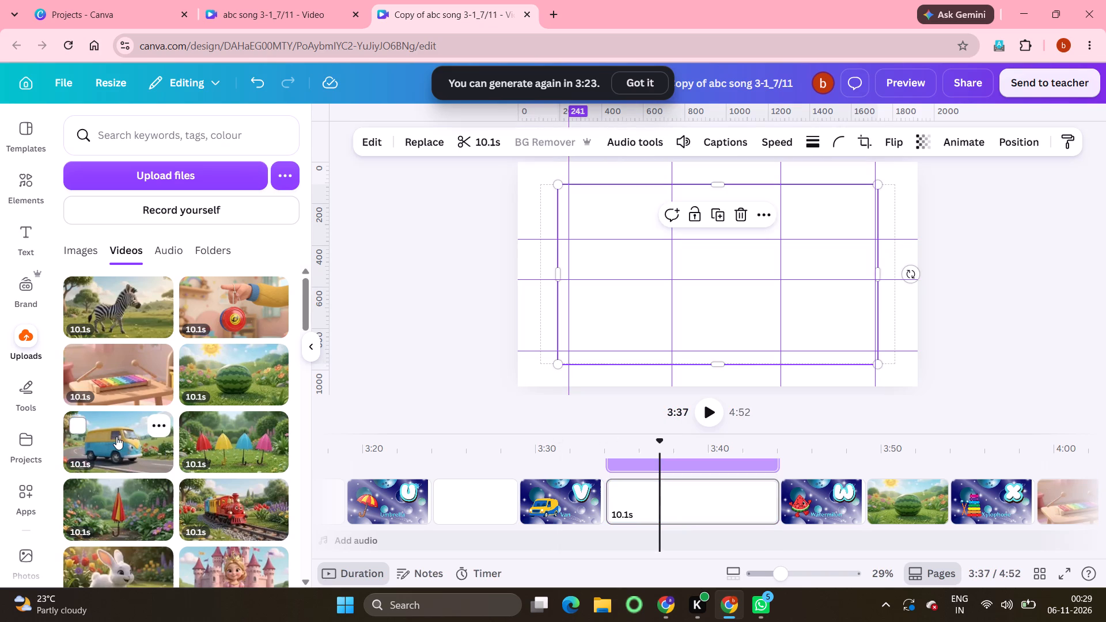
# Extract the audio from the van video and delete the separated van.mp4 audio track.
pyautogui.click(766, 213)
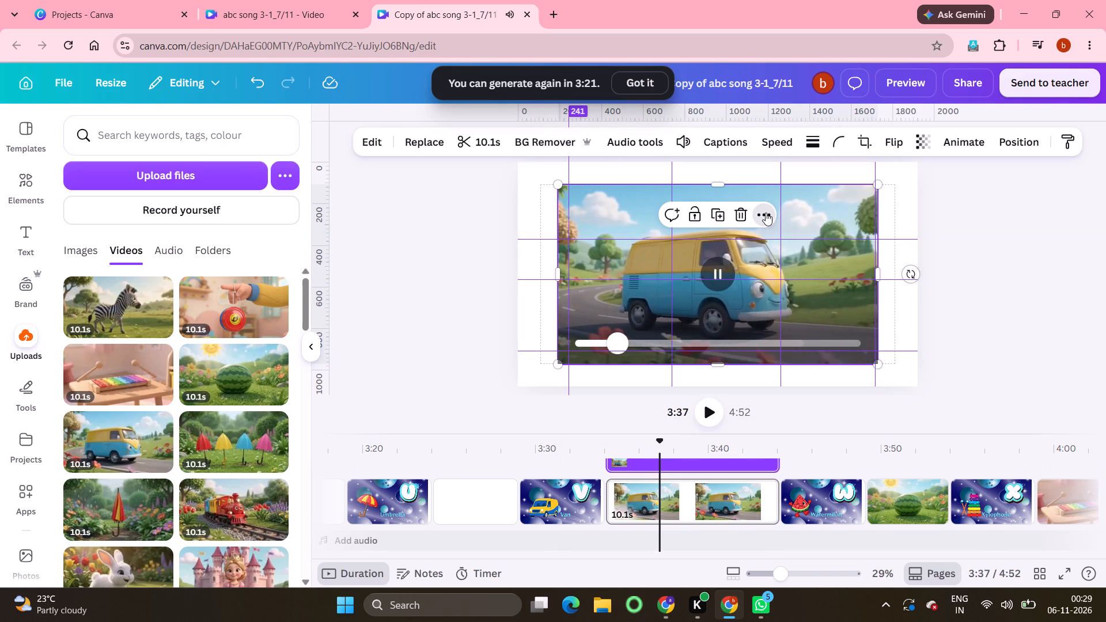
pyautogui.scroll(-3, 820, 549)
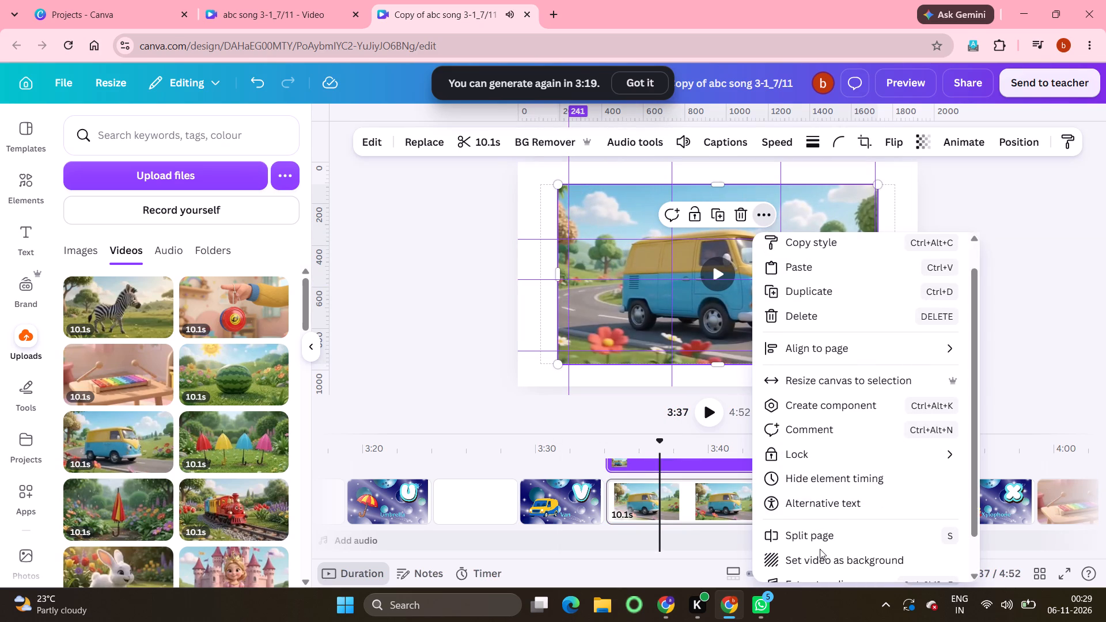
pyautogui.click(816, 543)
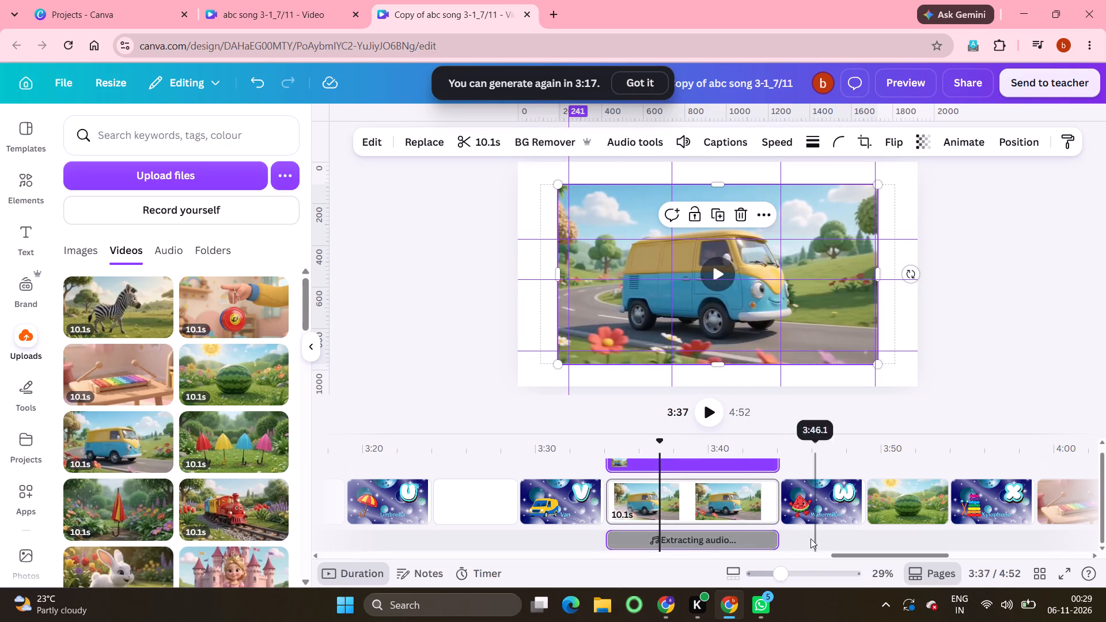
pyautogui.click(765, 529)
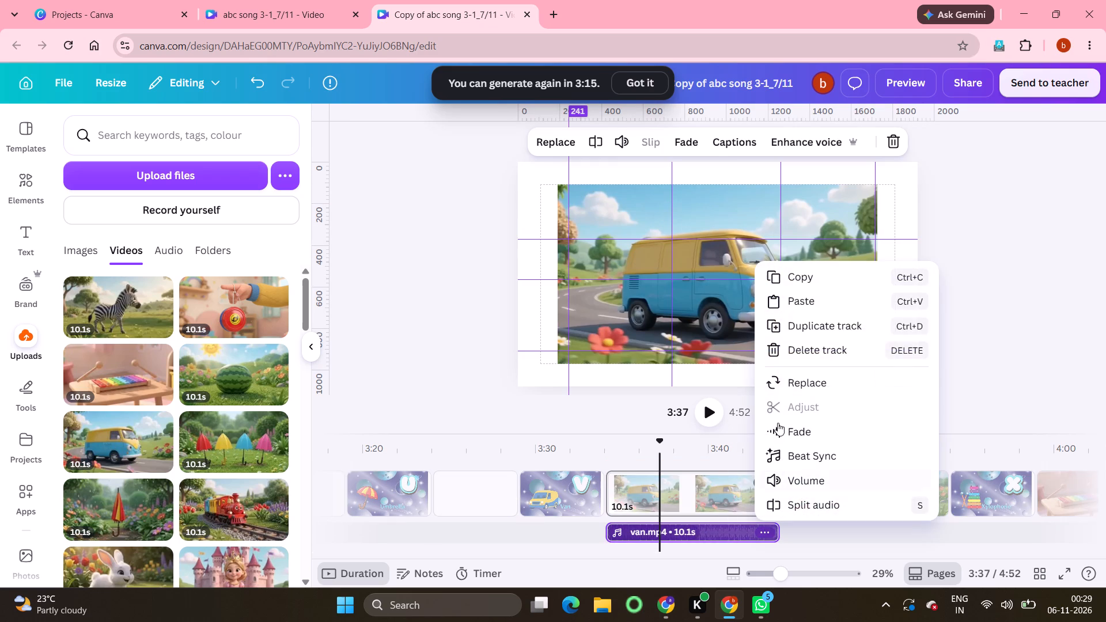
pyautogui.click(821, 346)
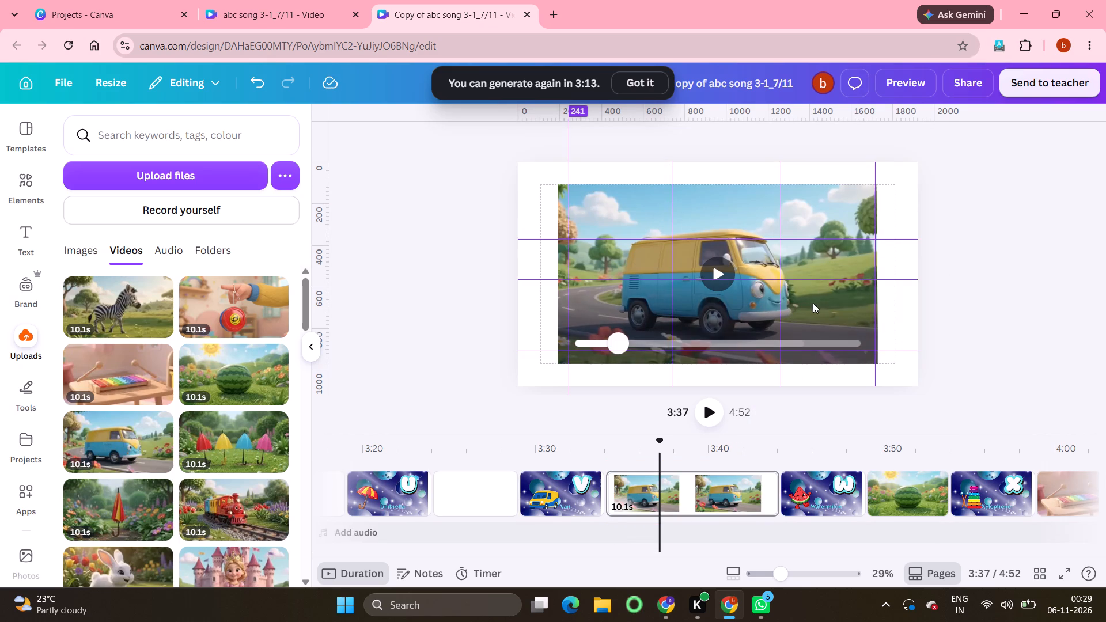
# Set the van video as its page's background and trim the page to about 4.6 seconds.
pyautogui.rightClick(813, 303)
pyautogui.click(886, 542)
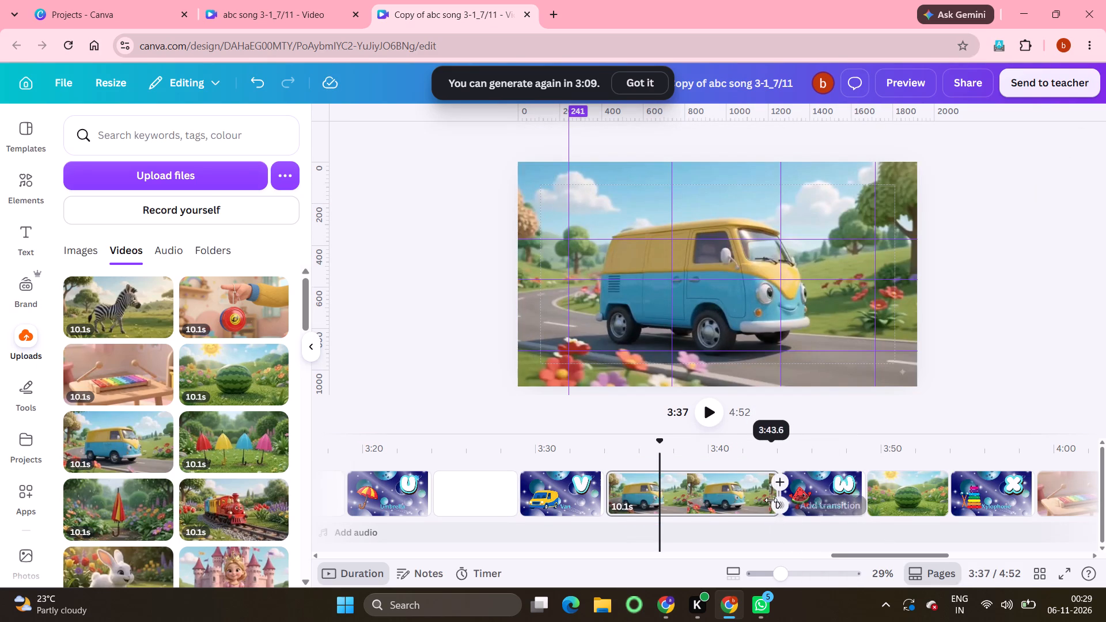
pyautogui.moveTo(768, 496); pyautogui.dragTo(684, 496)
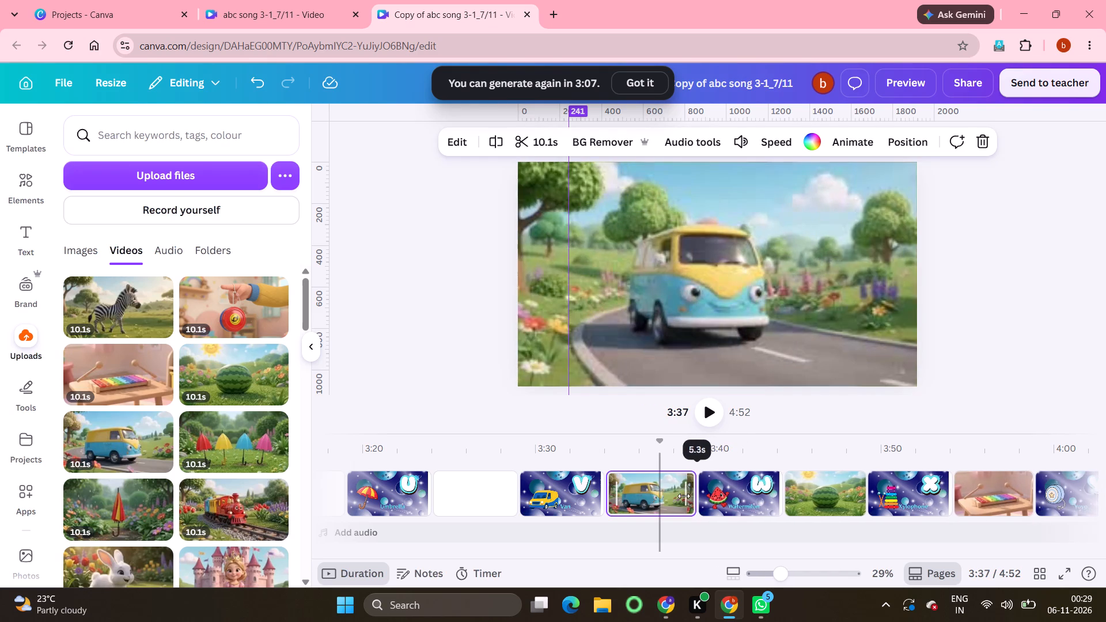
pyautogui.moveTo(684, 496); pyautogui.dragTo(675, 494)
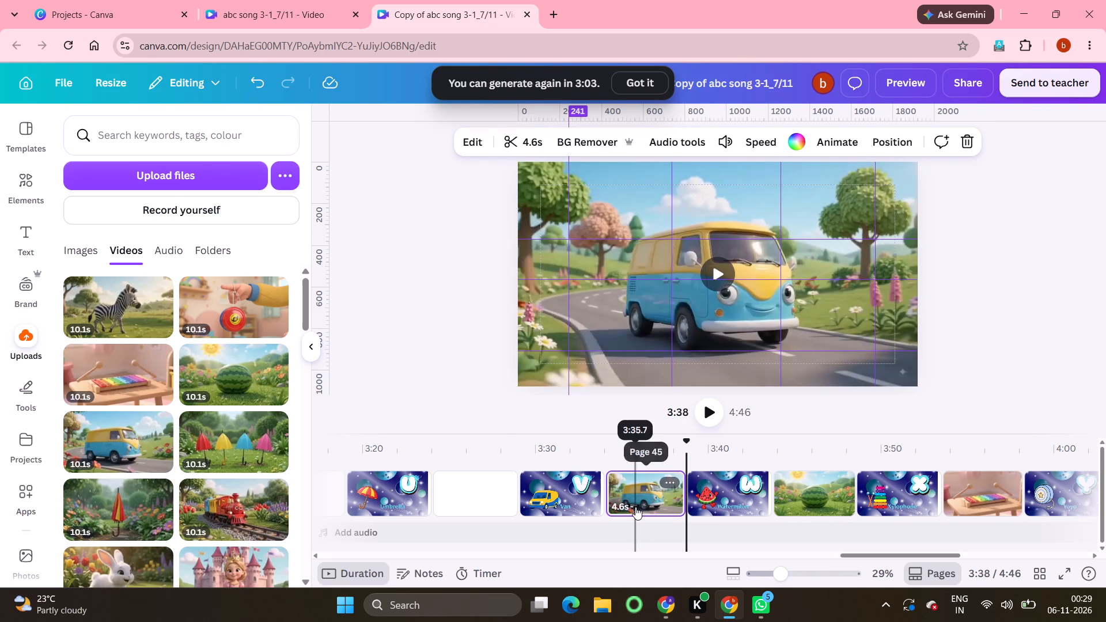
# Add the four-umbrellas video to the blank page after the letter U page, then extract its audio and delete the umbrella.mp4 track.
pyautogui.click(491, 498)
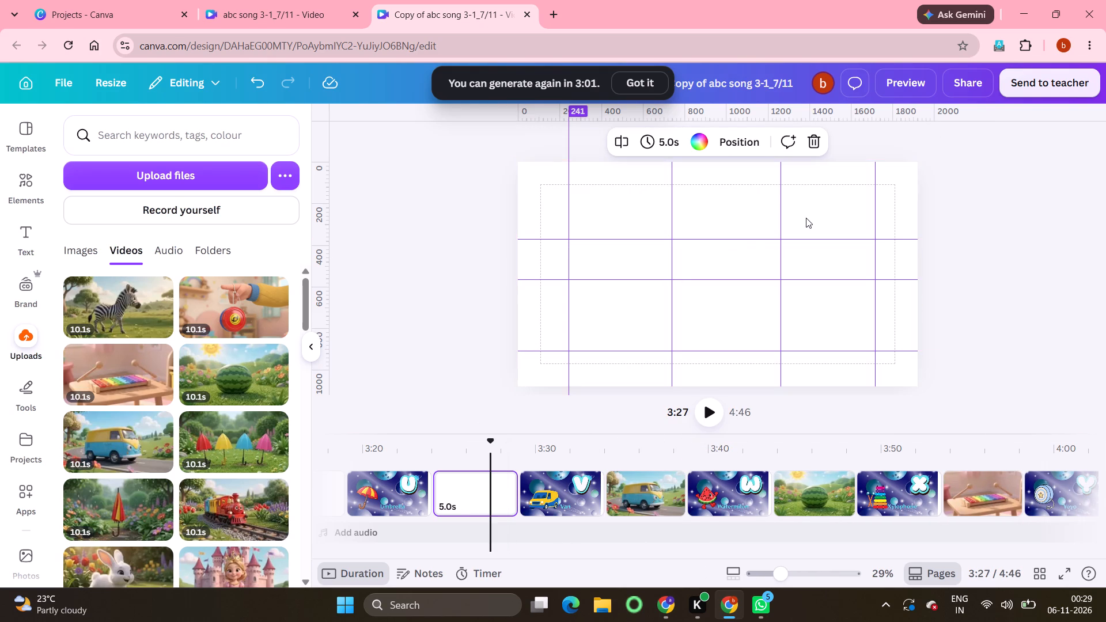
pyautogui.click(241, 442)
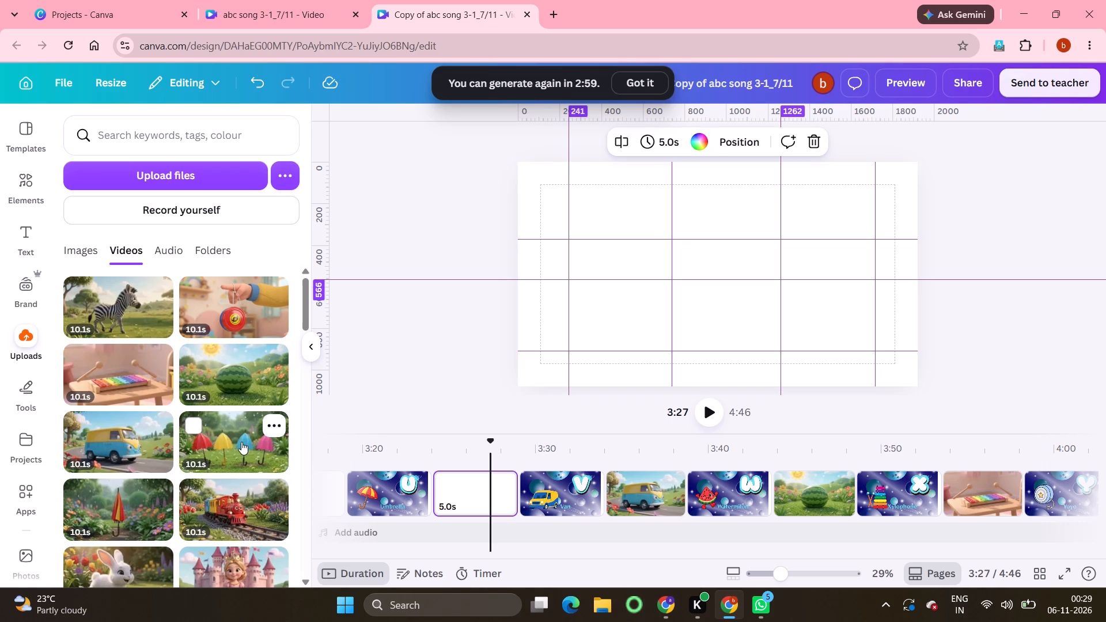
pyautogui.click(767, 217)
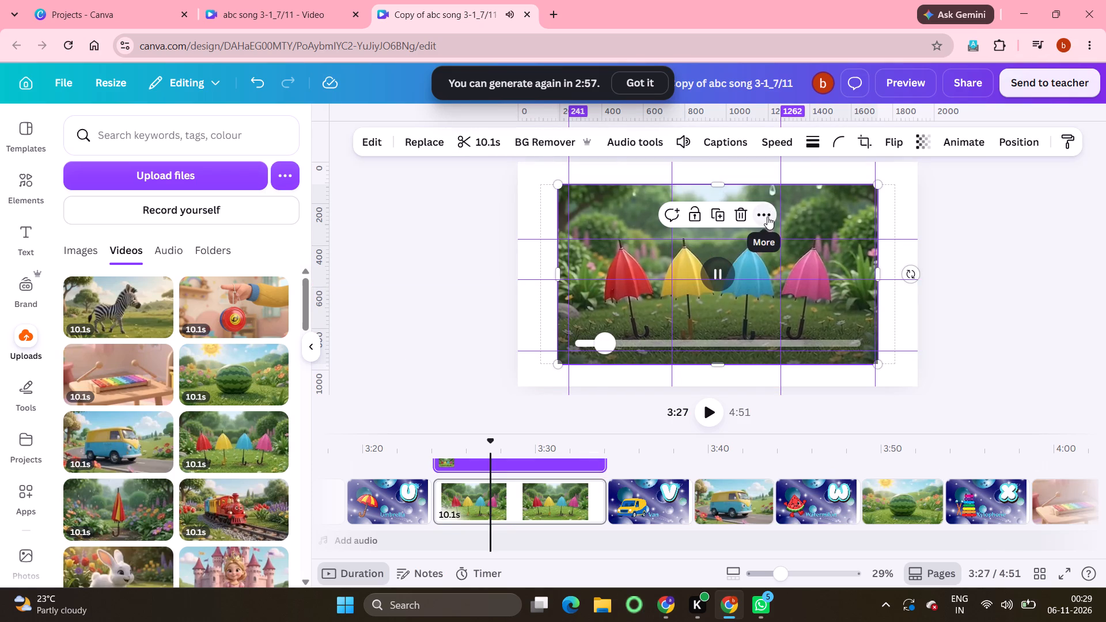
pyautogui.scroll(-2, 816, 534)
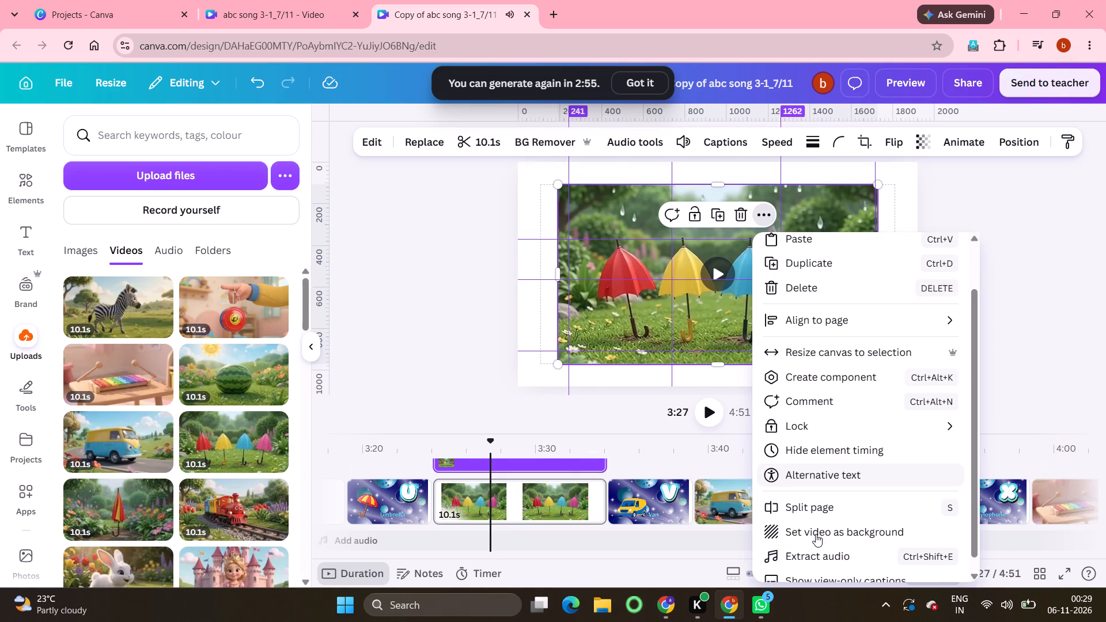
pyautogui.scroll(-2, 816, 534)
pyautogui.click(816, 538)
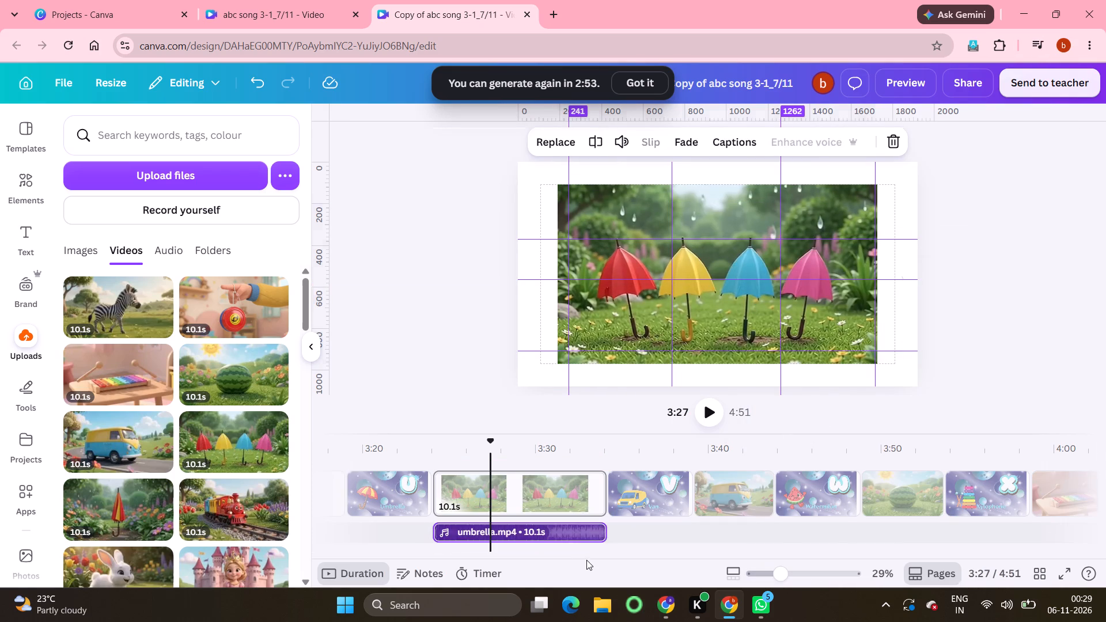
pyautogui.click(597, 534)
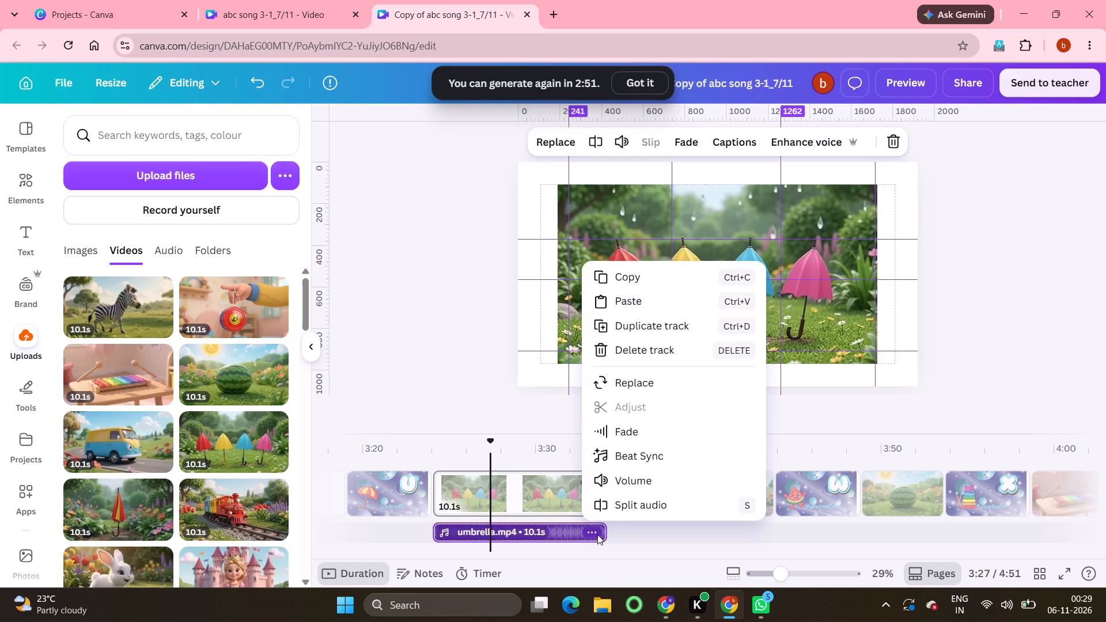
pyautogui.click(648, 350)
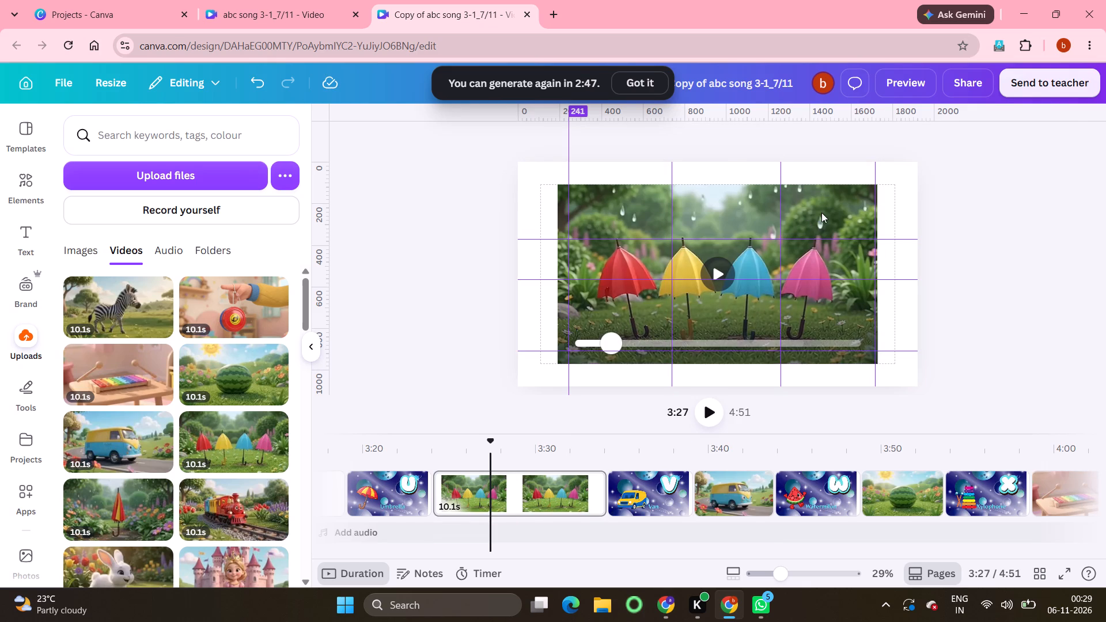
# Set the umbrellas video as its page's background and trim the page to about 4.2 seconds.
pyautogui.rightClick(821, 213)
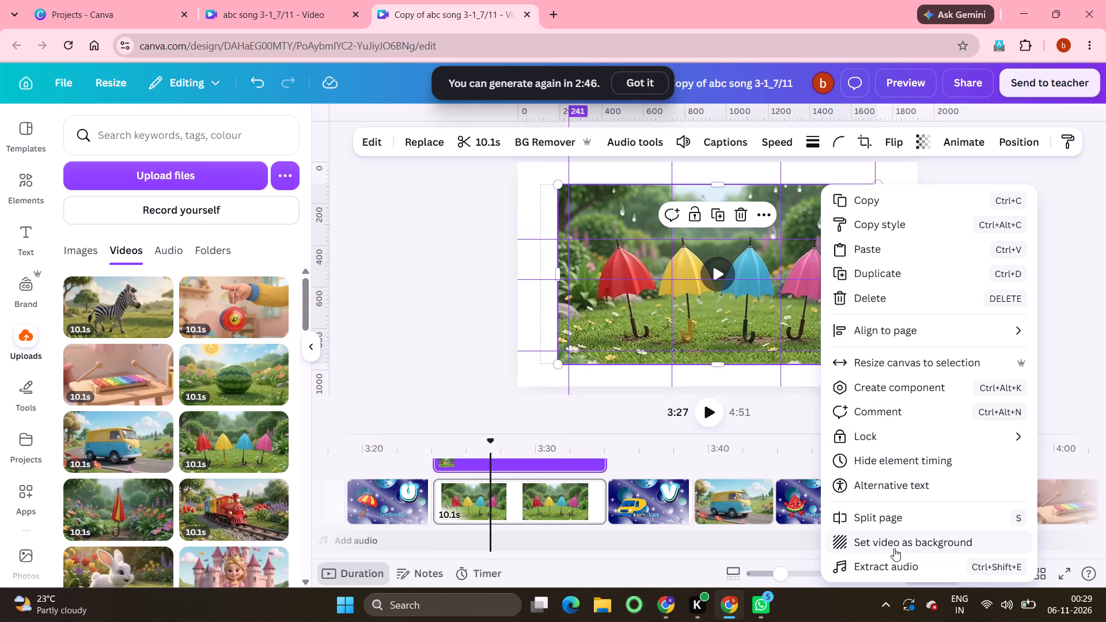
pyautogui.click(894, 548)
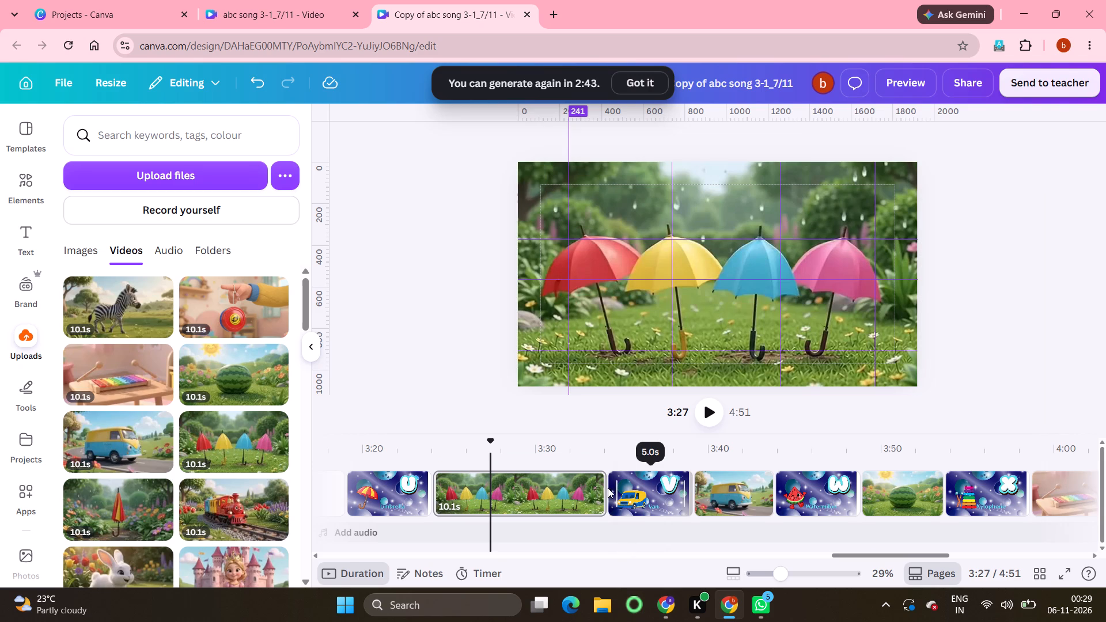
pyautogui.moveTo(594, 493); pyautogui.dragTo(499, 500)
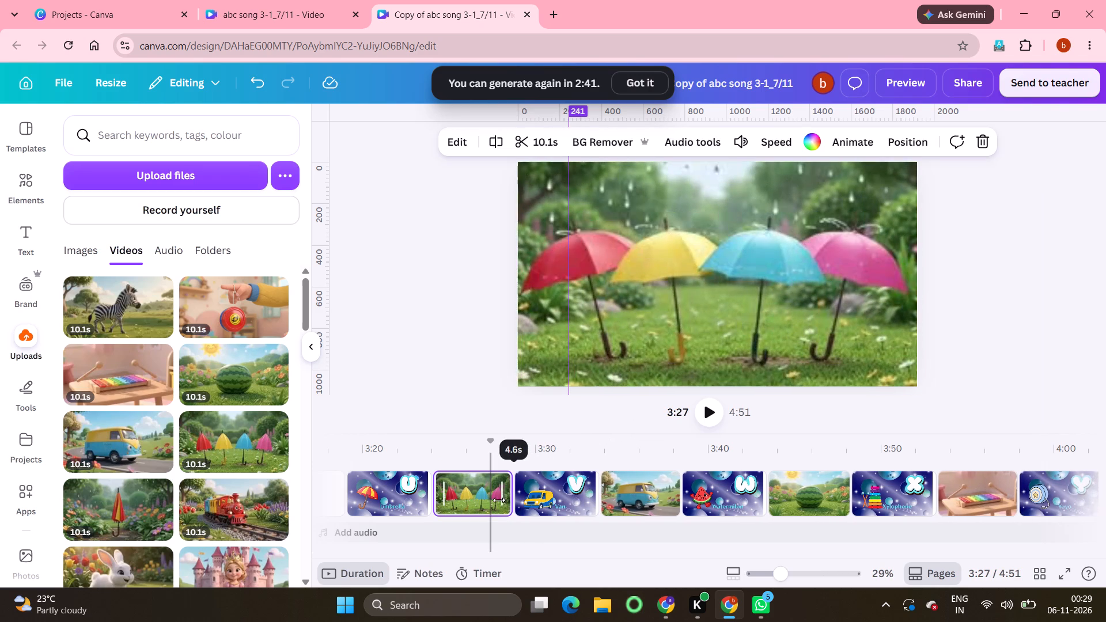
pyautogui.moveTo(499, 500); pyautogui.dragTo(493, 499)
# Add the uploaded train video to the blank page after the letter T page and set it as the page background.
pyautogui.hscroll(5, 449, 501)
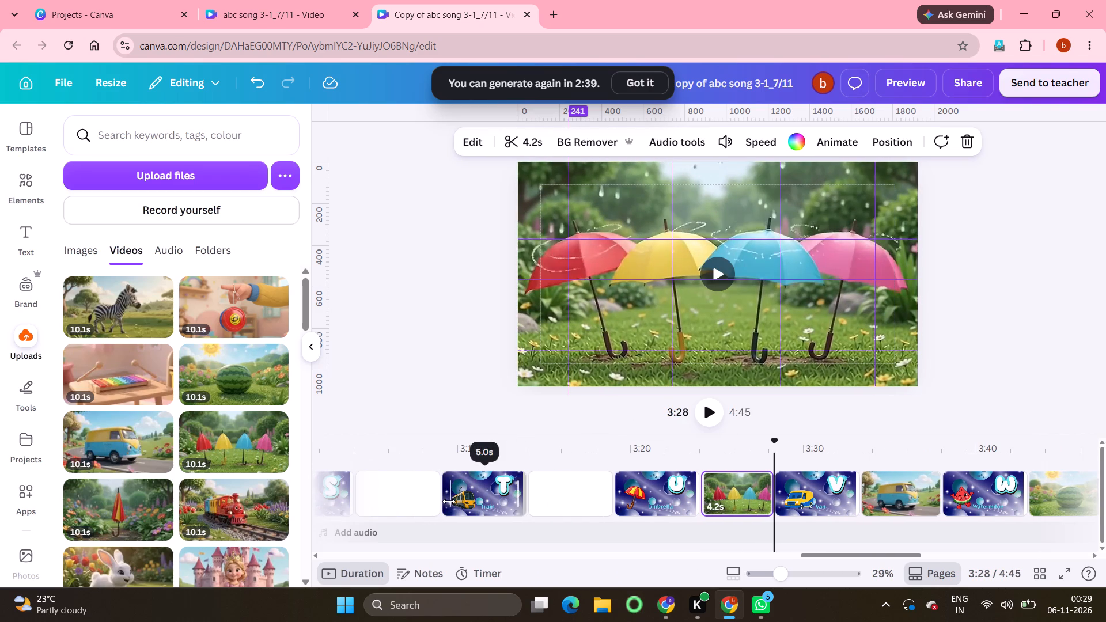
pyautogui.click(560, 496)
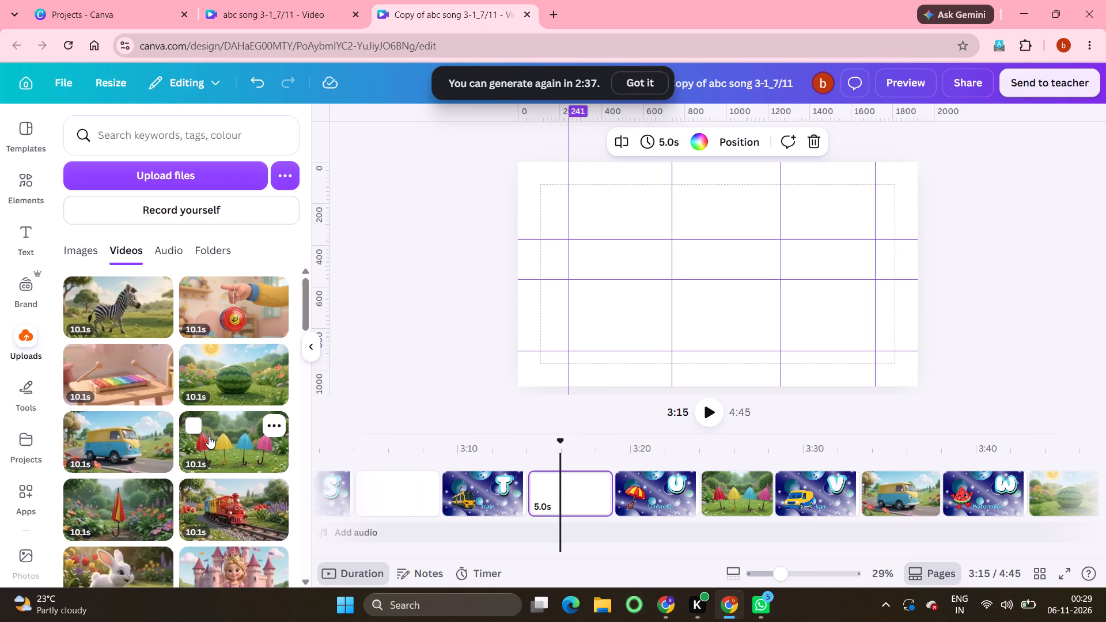
pyautogui.click(231, 519)
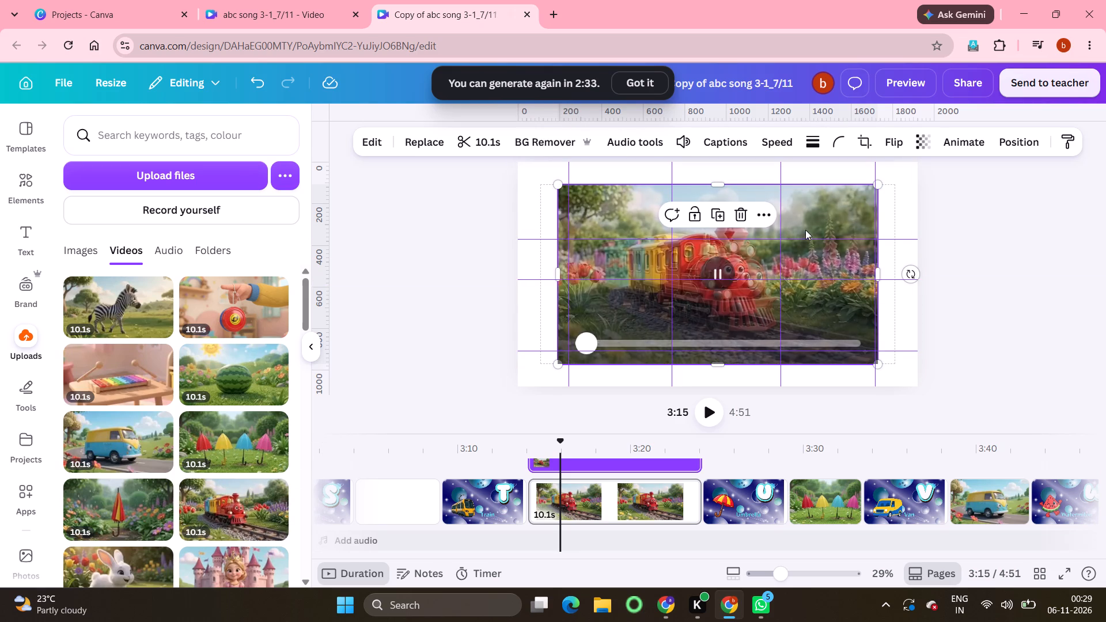
pyautogui.click(761, 213)
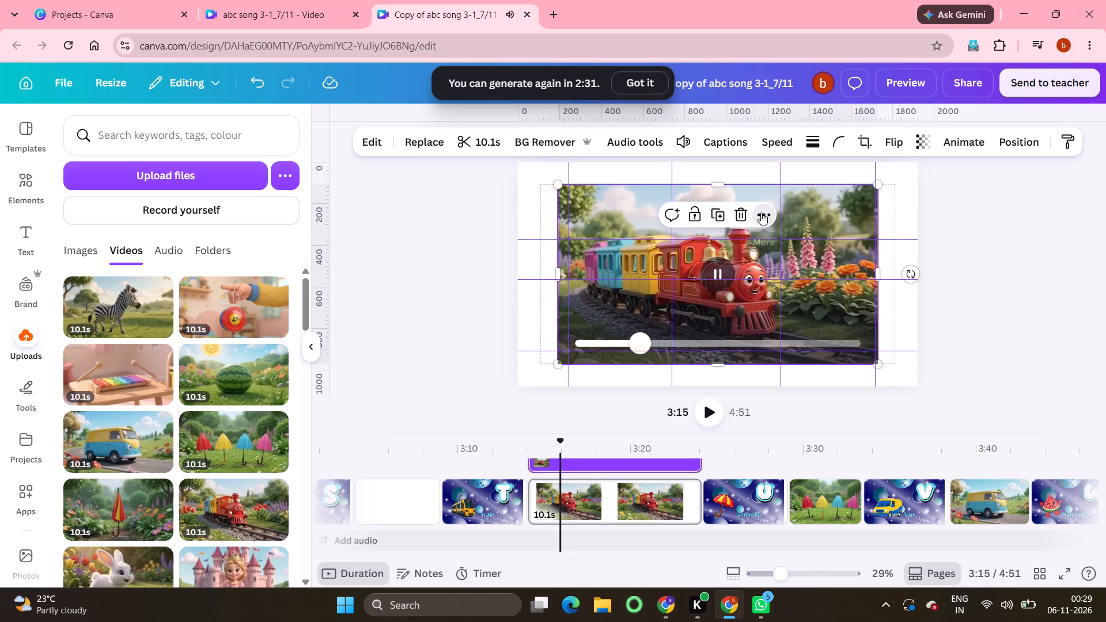
pyautogui.scroll(-4, 858, 461)
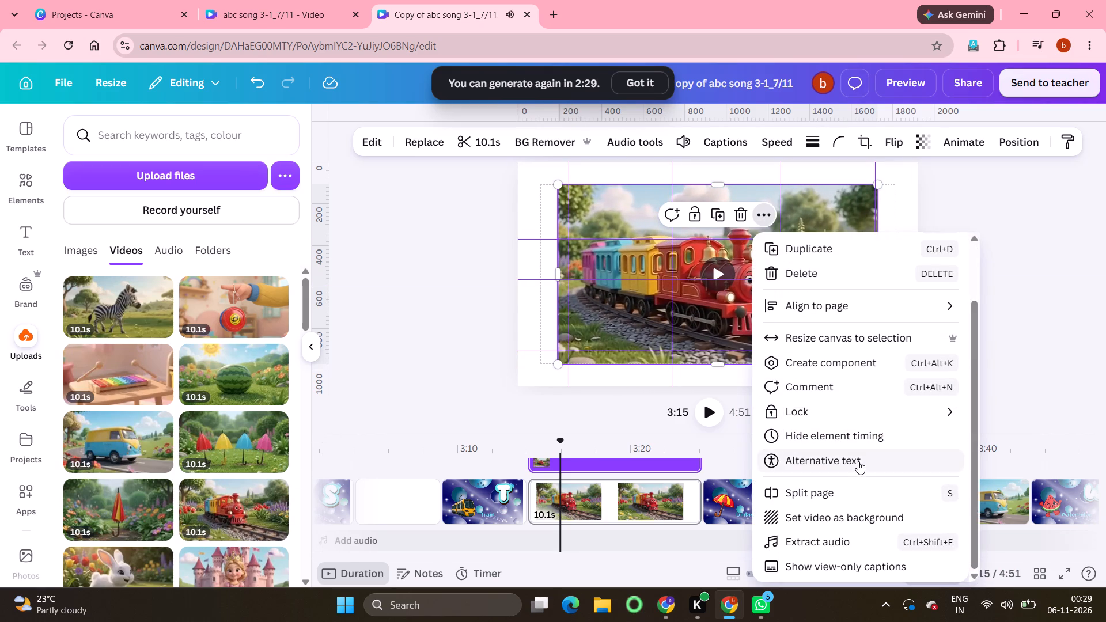
pyautogui.click(827, 516)
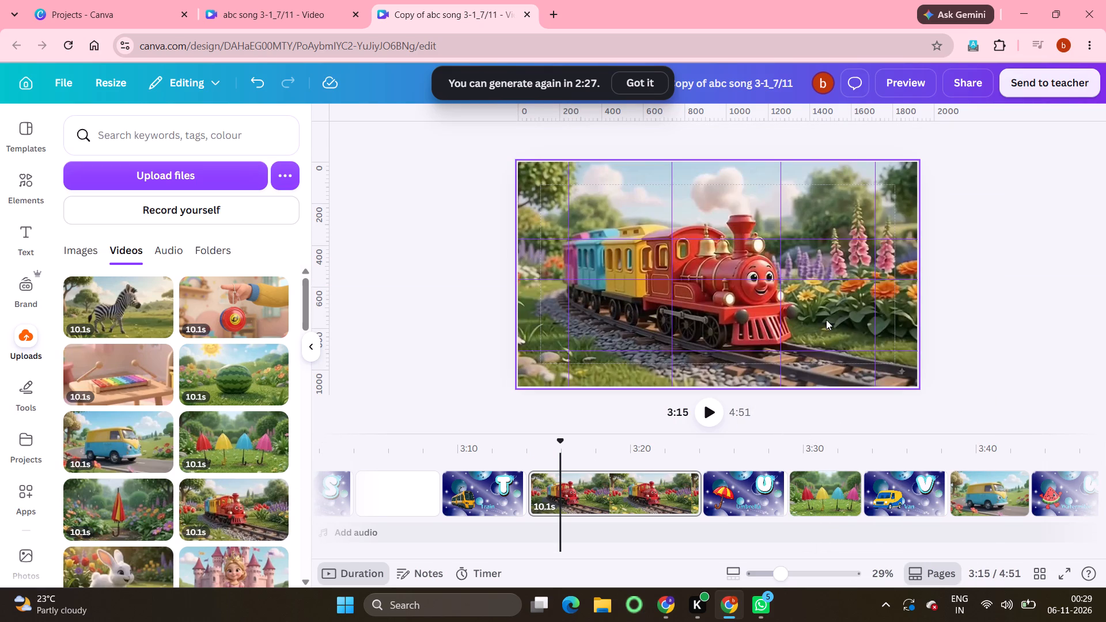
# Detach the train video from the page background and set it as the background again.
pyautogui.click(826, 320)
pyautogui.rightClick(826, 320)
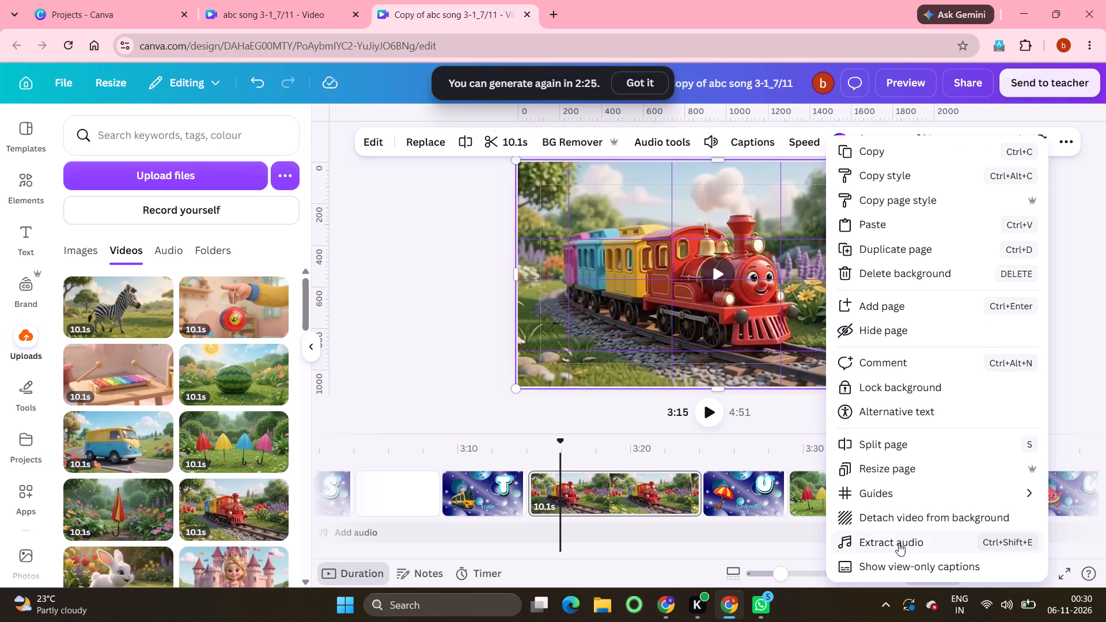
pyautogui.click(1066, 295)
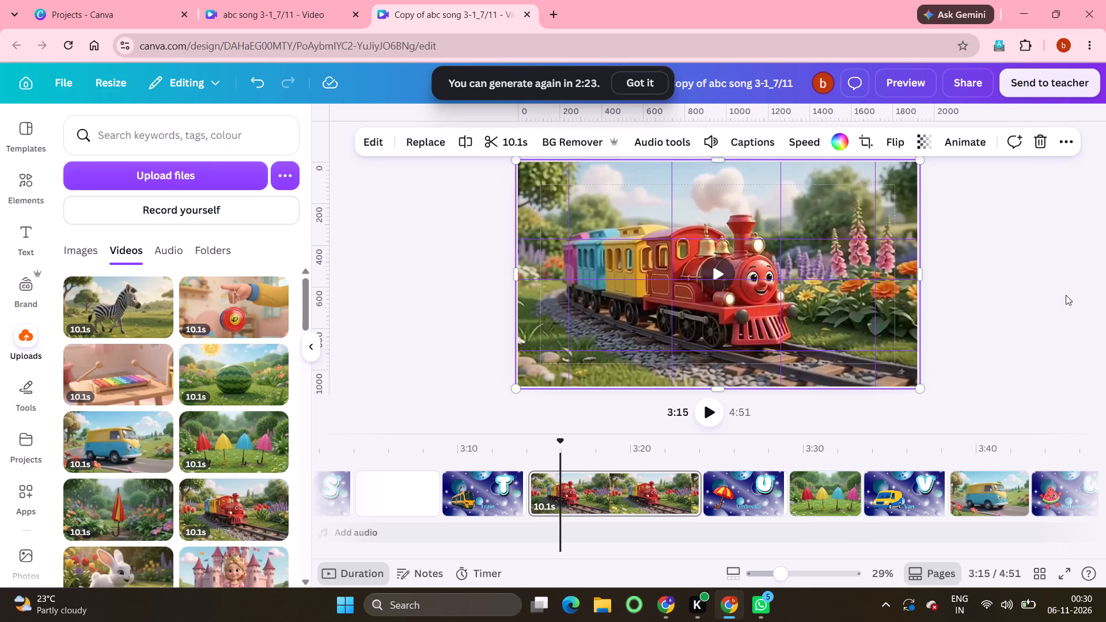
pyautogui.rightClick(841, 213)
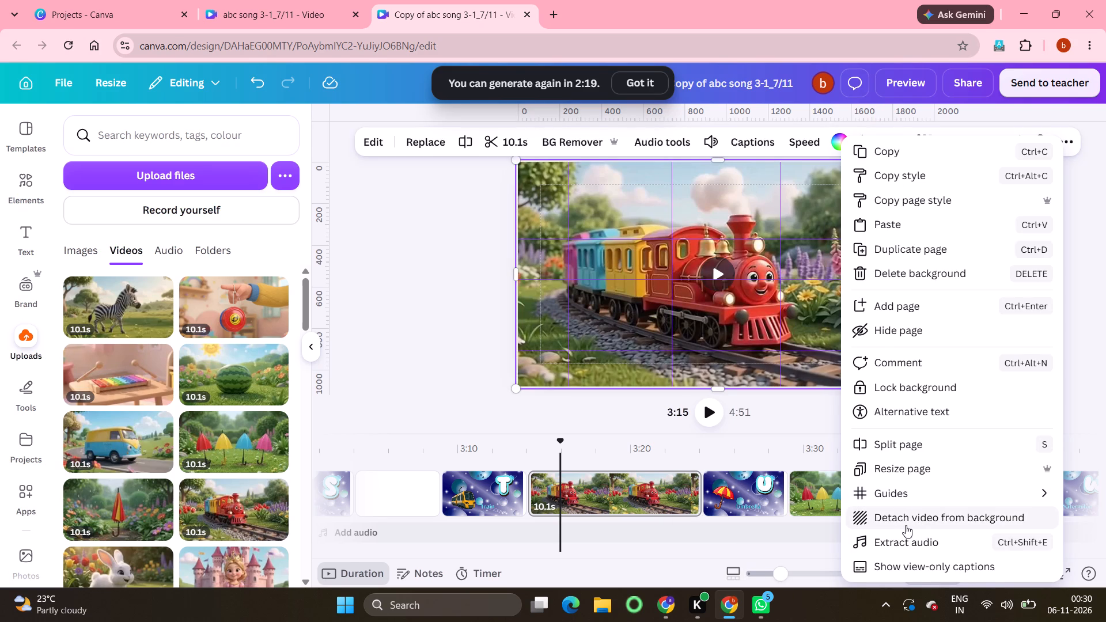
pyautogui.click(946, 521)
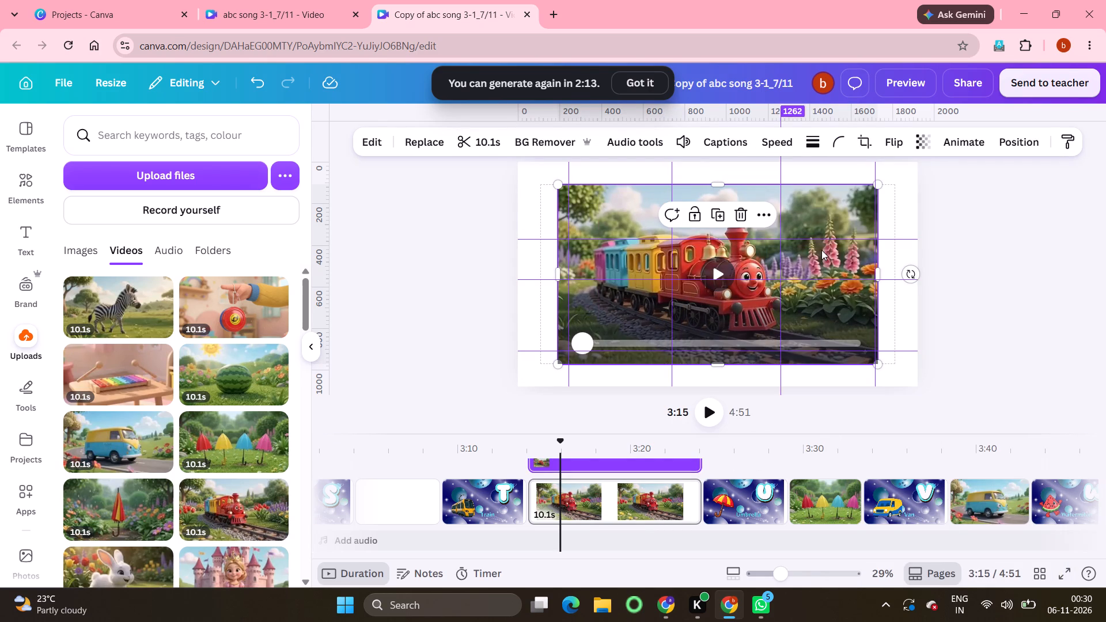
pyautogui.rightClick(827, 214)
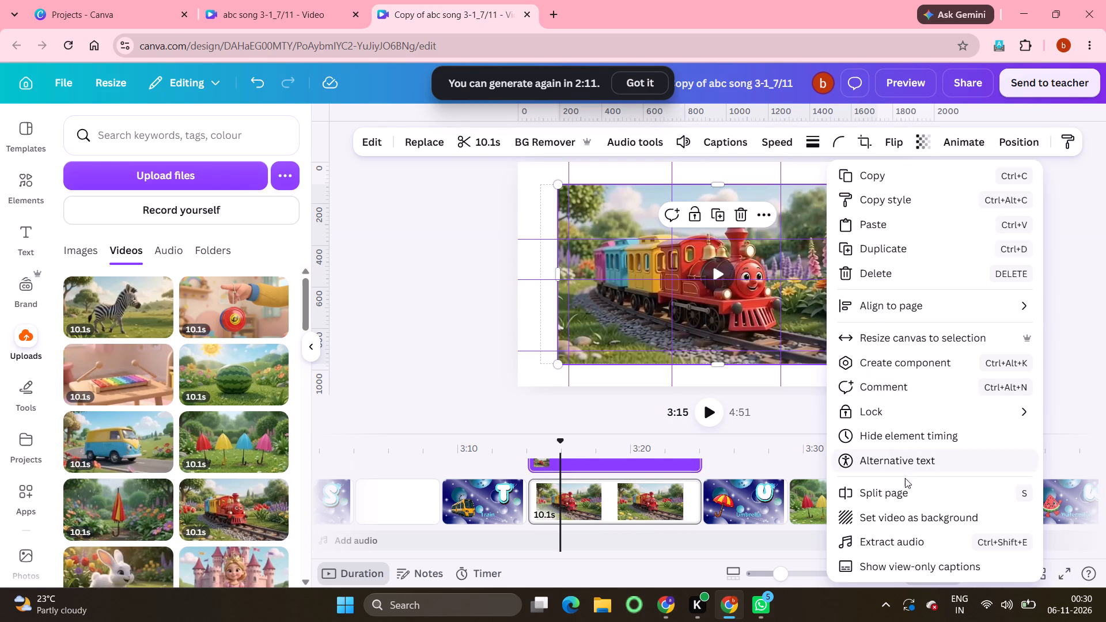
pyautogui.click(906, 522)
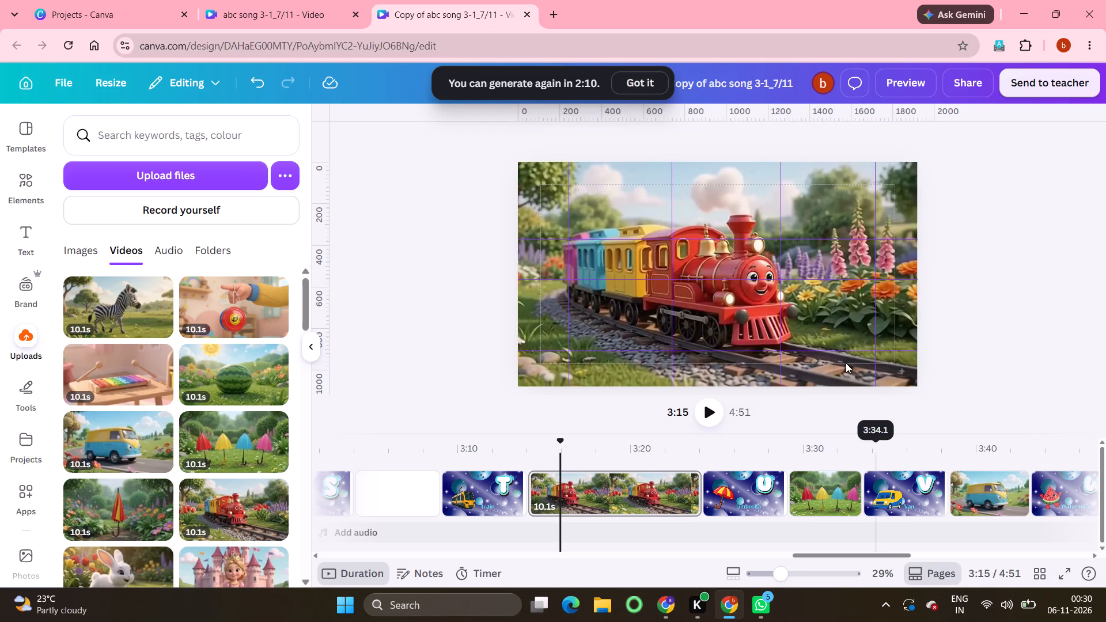
# Trim the train video page to about 3.9 seconds.
pyautogui.moveTo(690, 496); pyautogui.dragTo(582, 496)
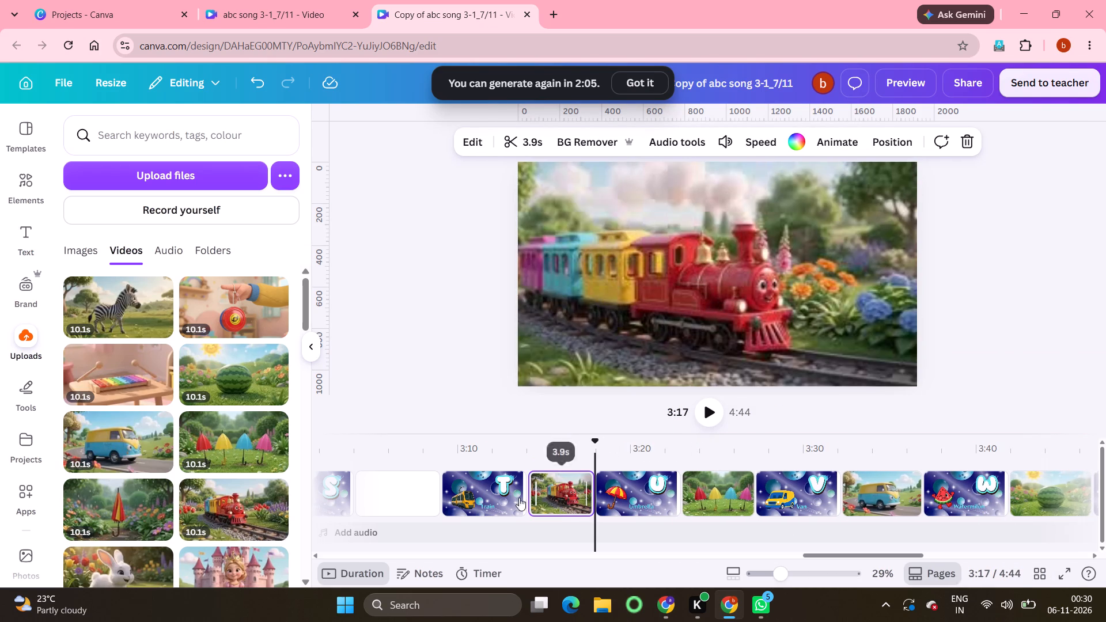
# Add the white rabbit video to the blank page after the letter R page, then extract its audio and delete the rabbit.mp4 track.
pyautogui.hscroll(5, 449, 502)
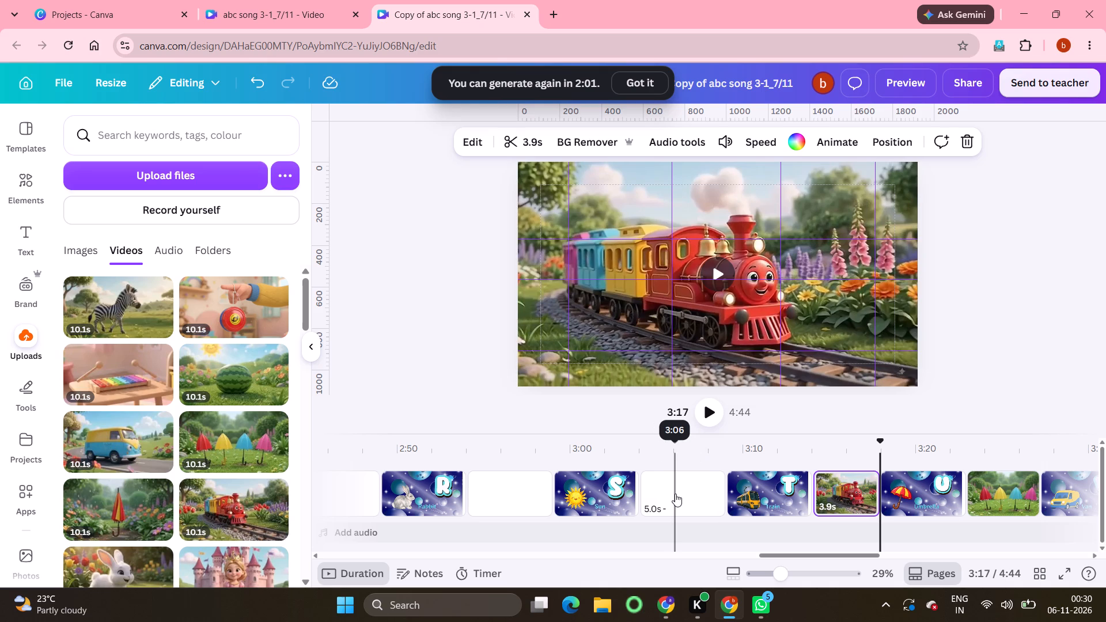
pyautogui.click(512, 494)
pyautogui.scroll(-2, 206, 513)
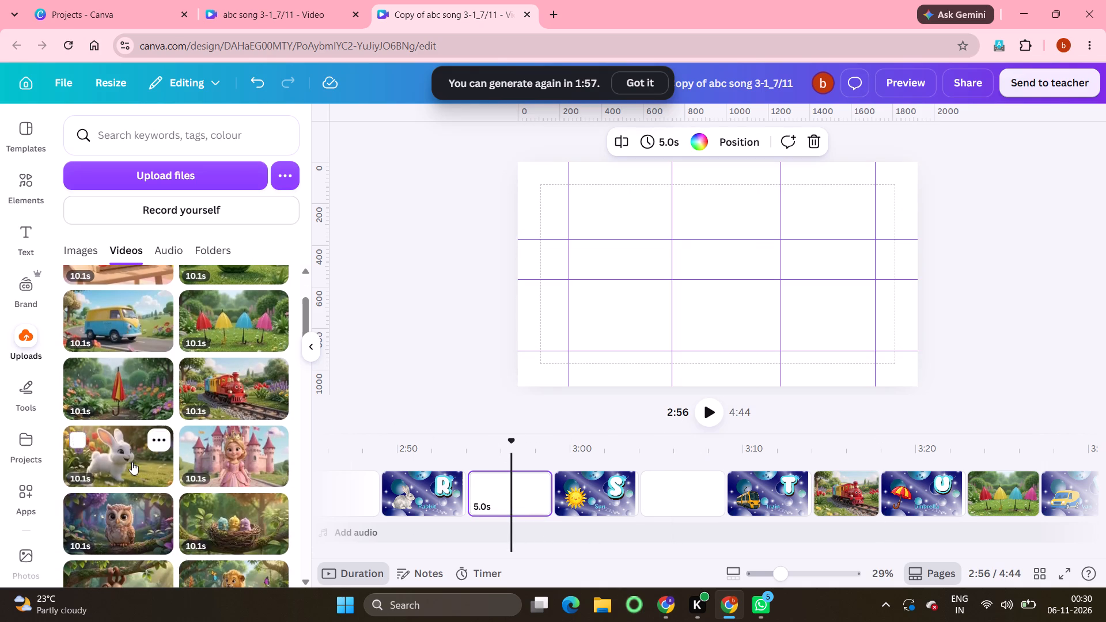
pyautogui.click(132, 462)
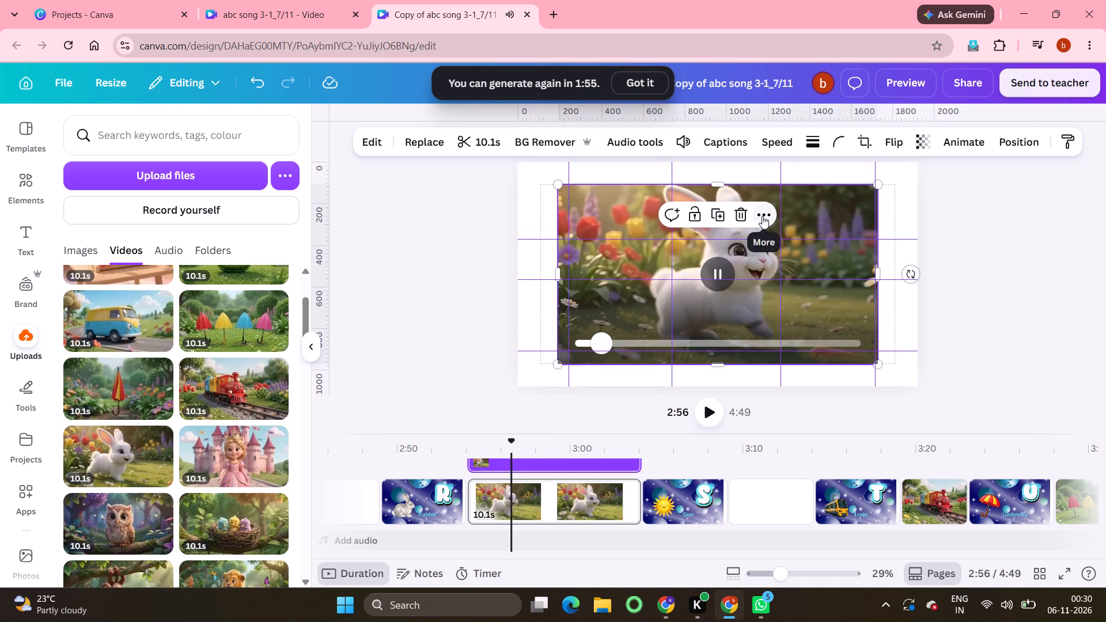
pyautogui.click(762, 216)
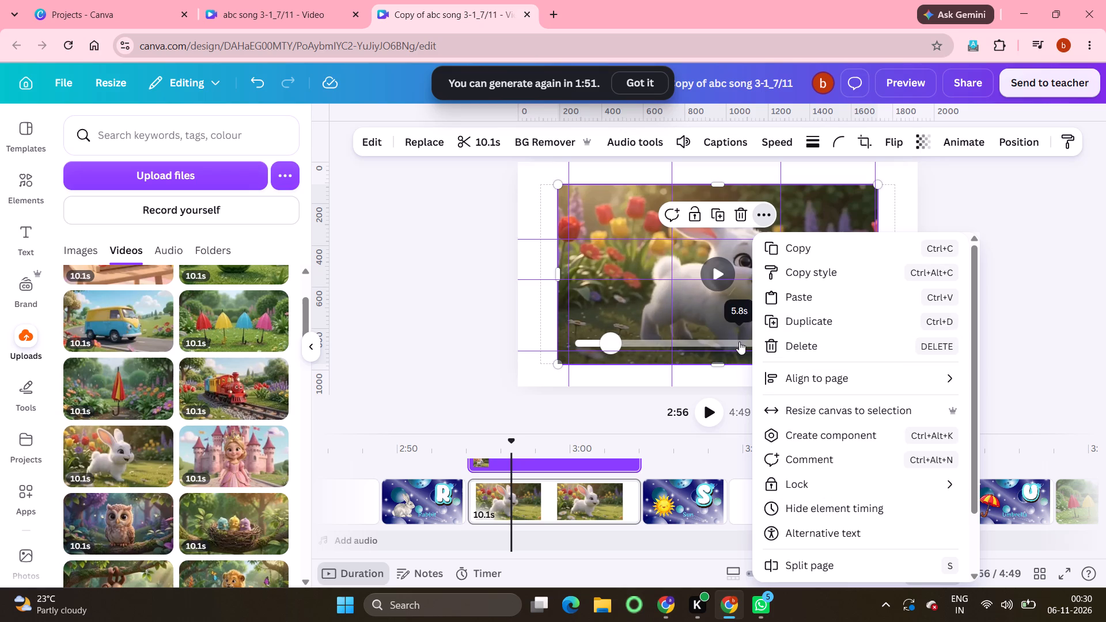
pyautogui.scroll(-4, 820, 484)
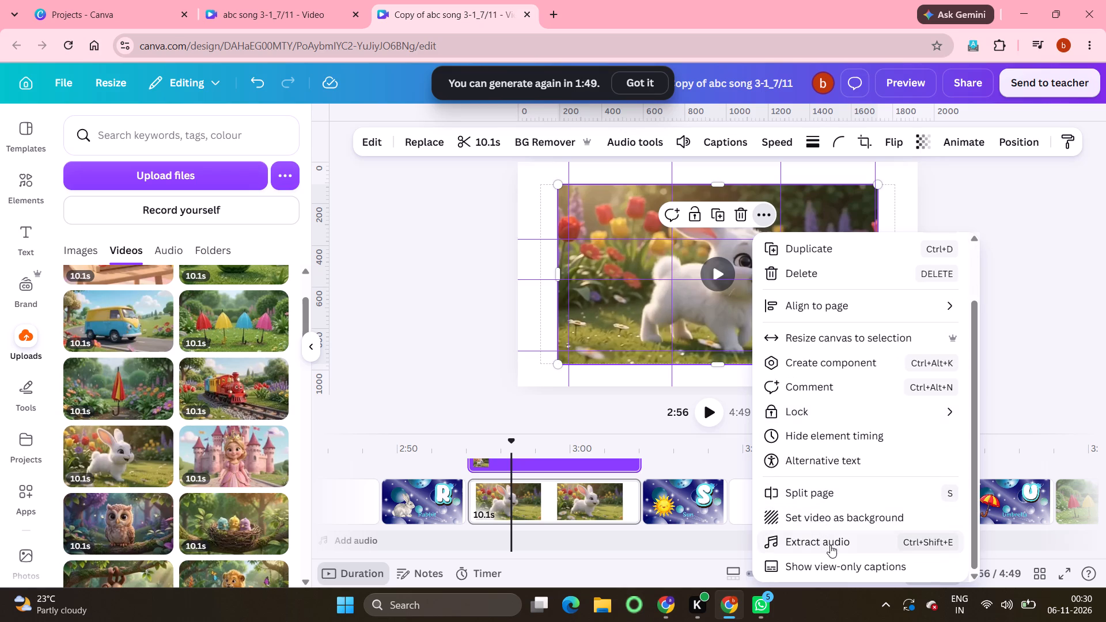
pyautogui.click(830, 545)
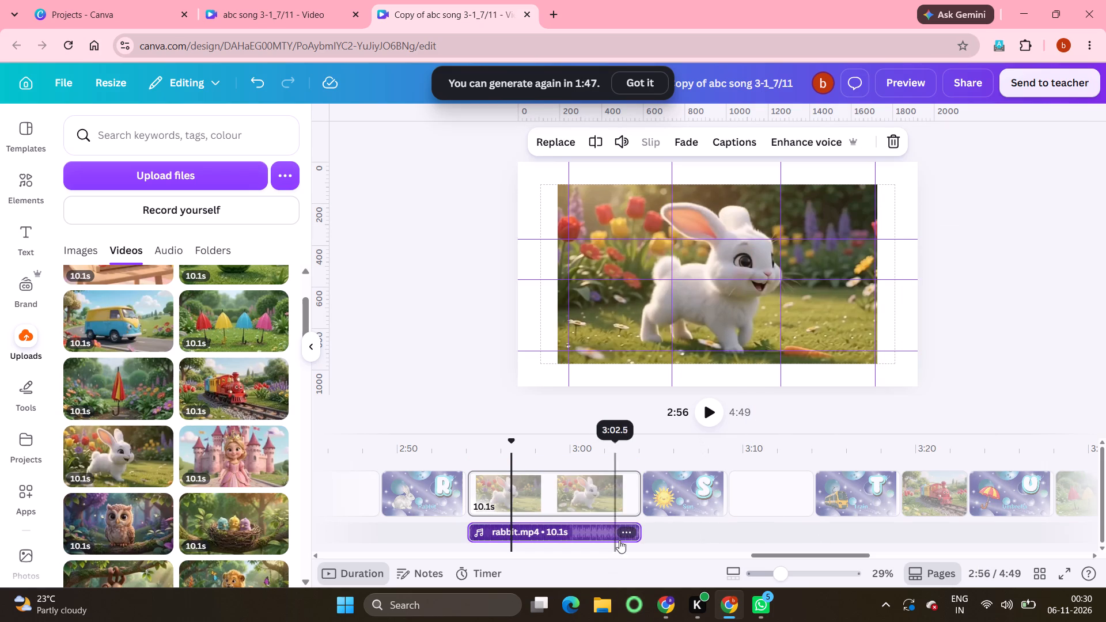
pyautogui.click(628, 532)
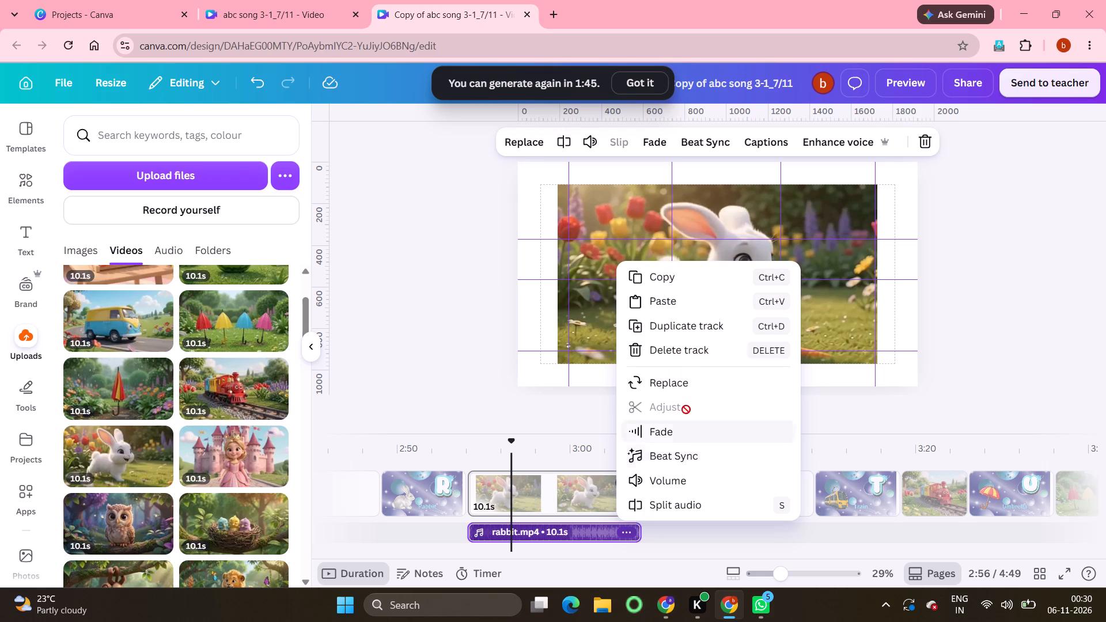
pyautogui.click(676, 352)
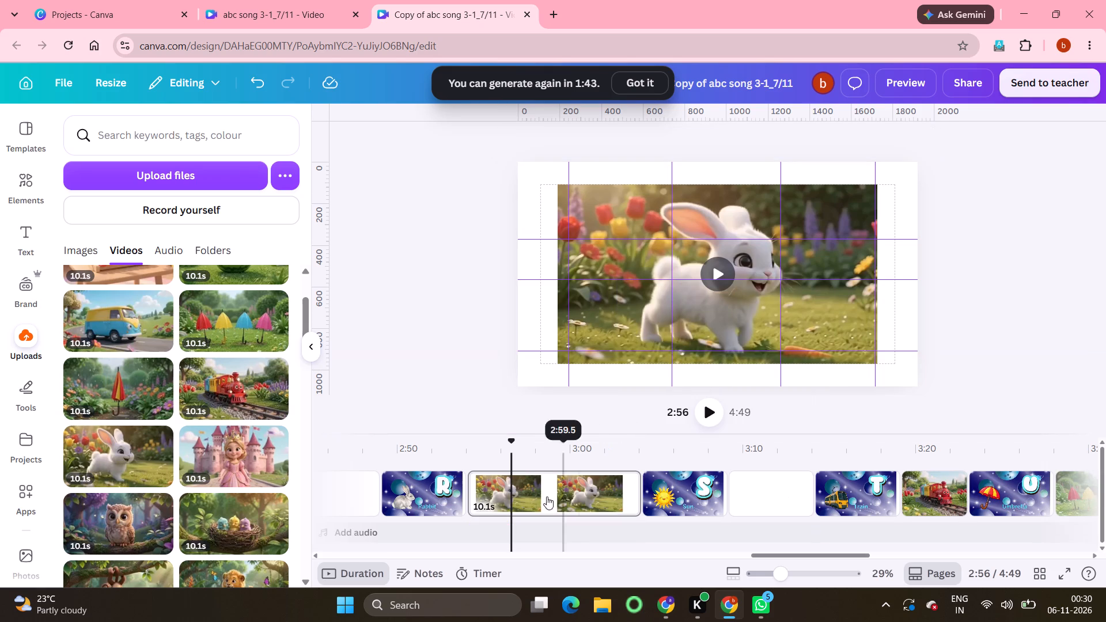
# Set the rabbit video as its page's background and trim the page to about 4.6 seconds.
pyautogui.click(789, 309)
pyautogui.click(789, 309)
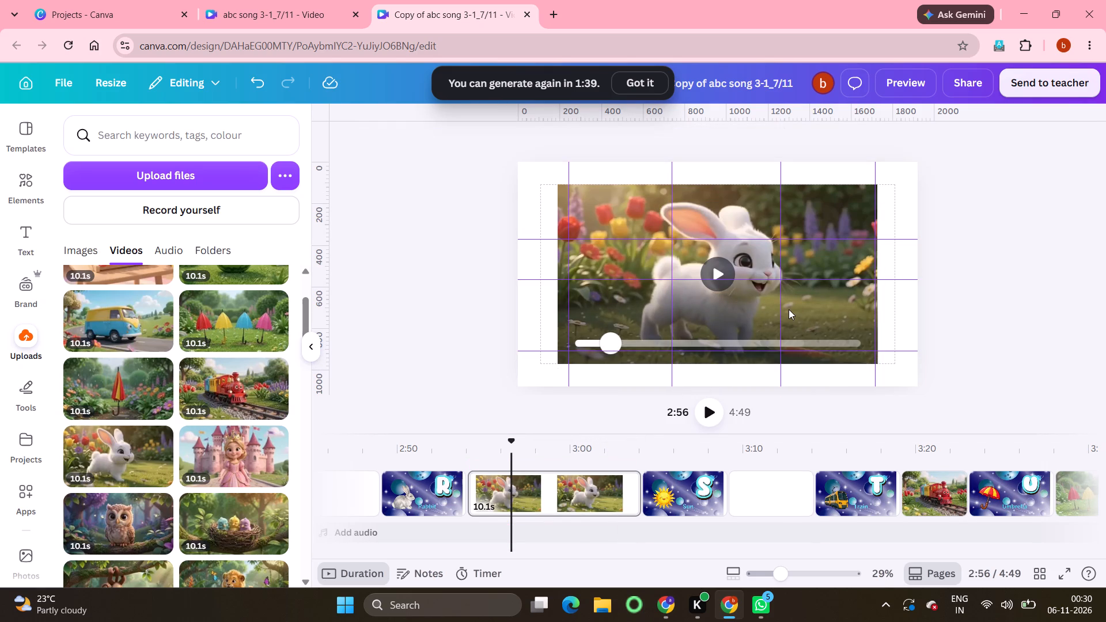
pyautogui.rightClick(789, 309)
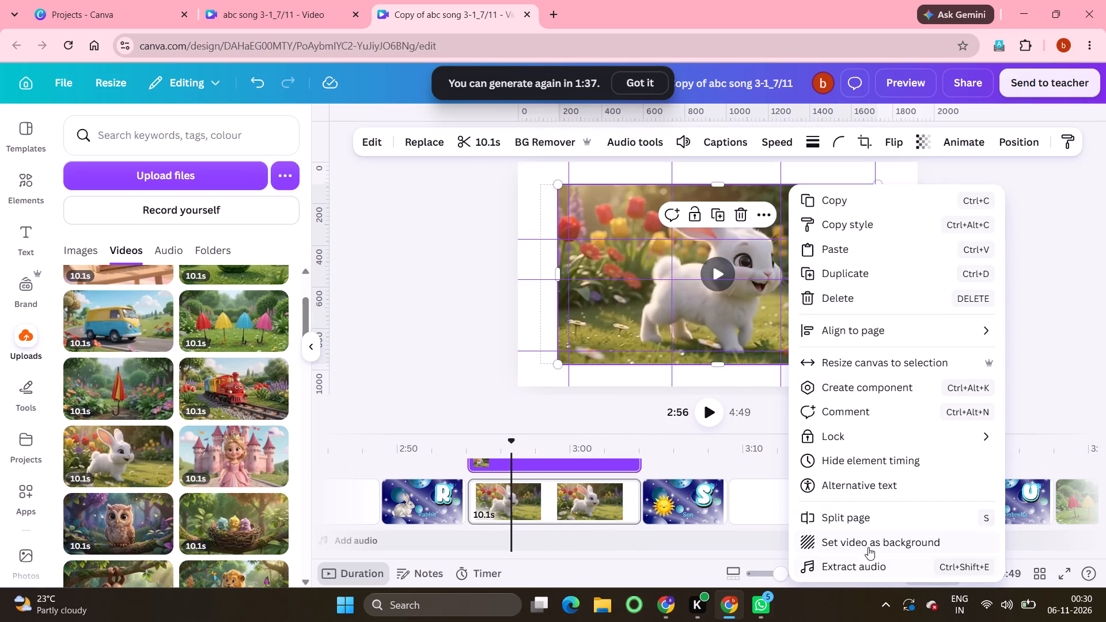
pyautogui.click(867, 544)
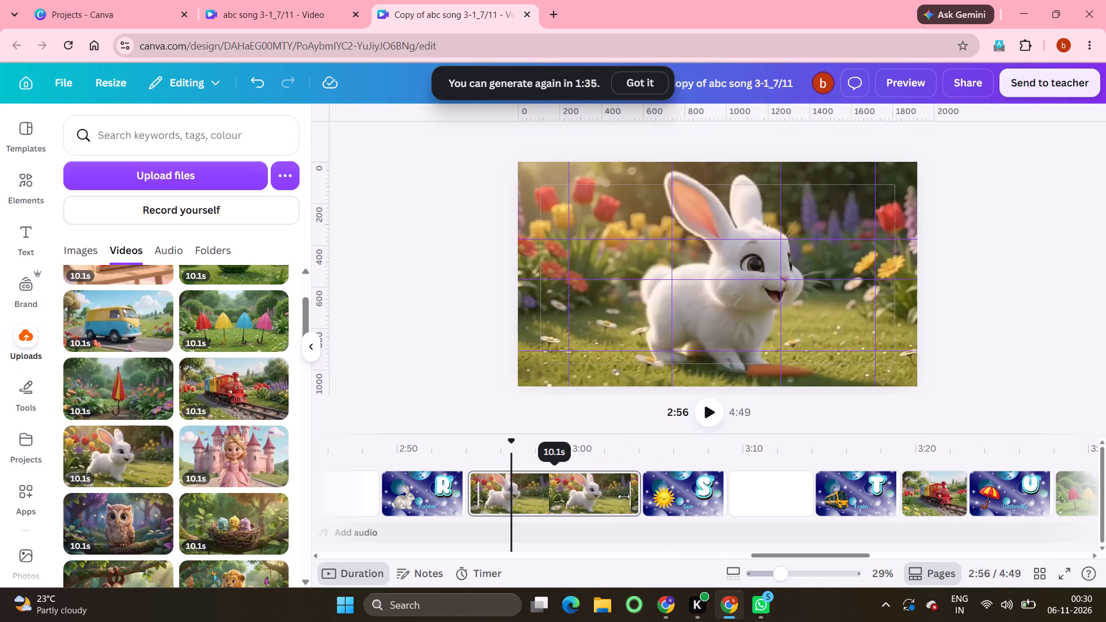
pyautogui.moveTo(628, 495); pyautogui.dragTo(535, 492)
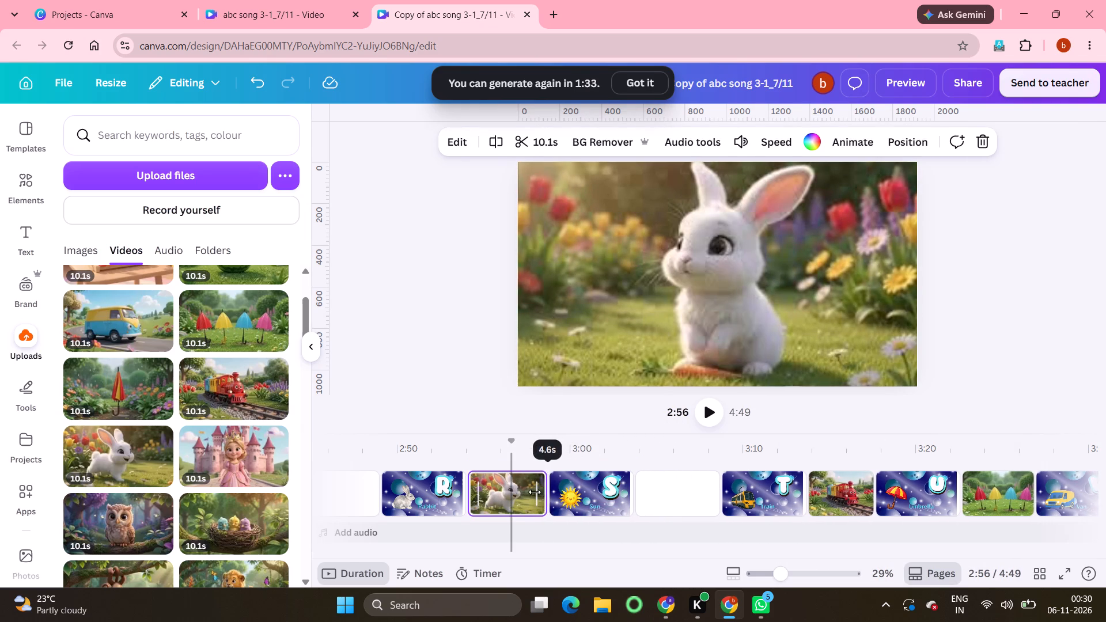
# Play from the letter T page into the train clip, then extract the train video's audio and delete that audio track.
pyautogui.click(797, 492)
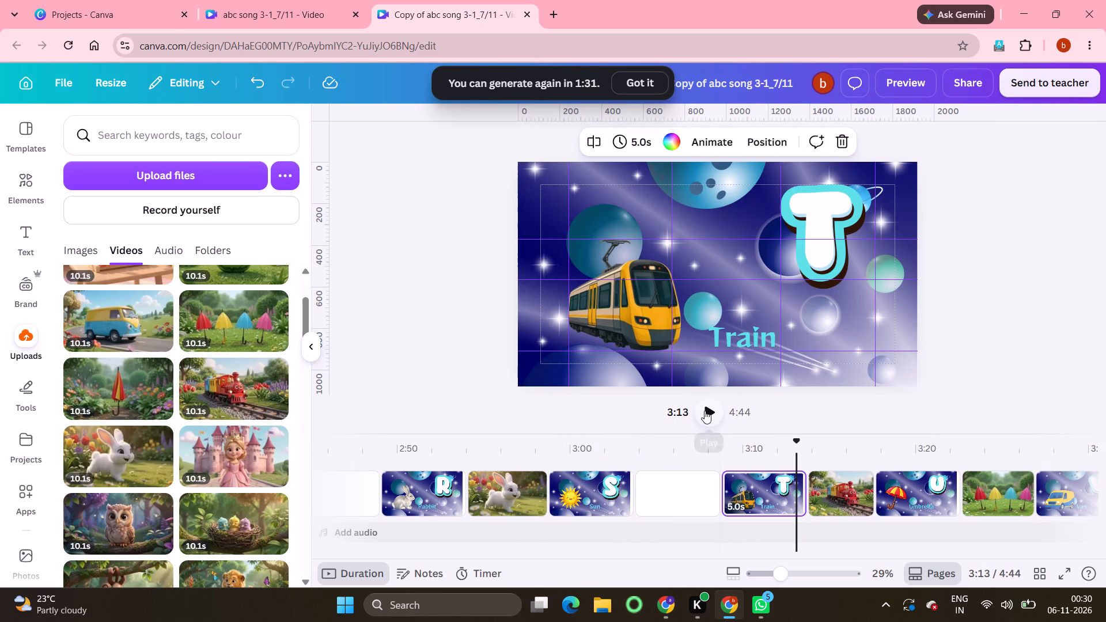
pyautogui.click(706, 402)
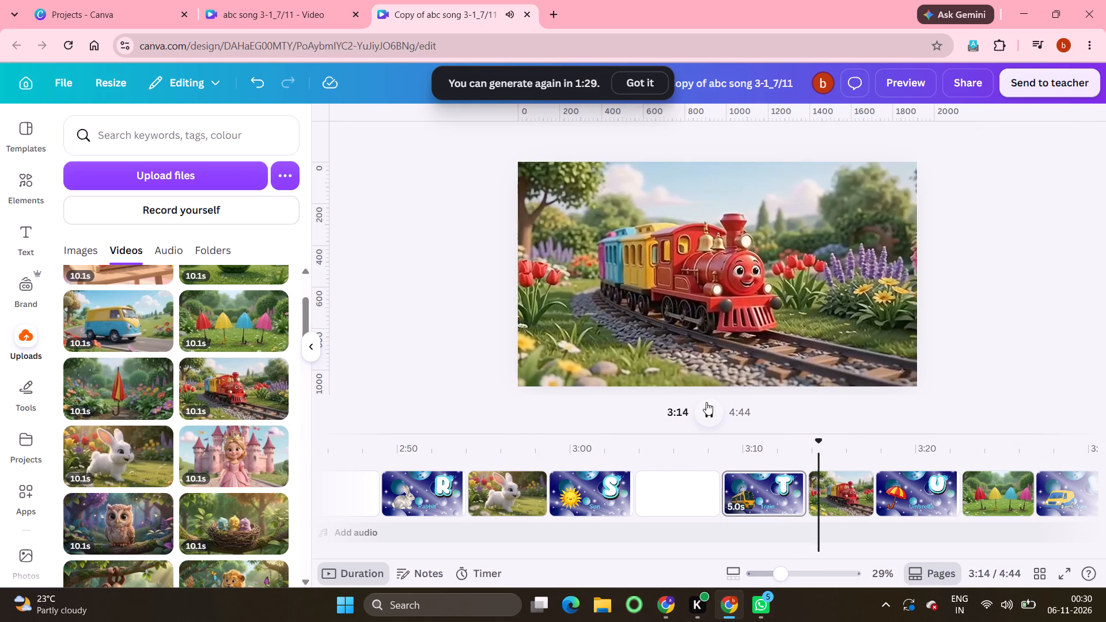
pyautogui.click(706, 402)
pyautogui.click(802, 297)
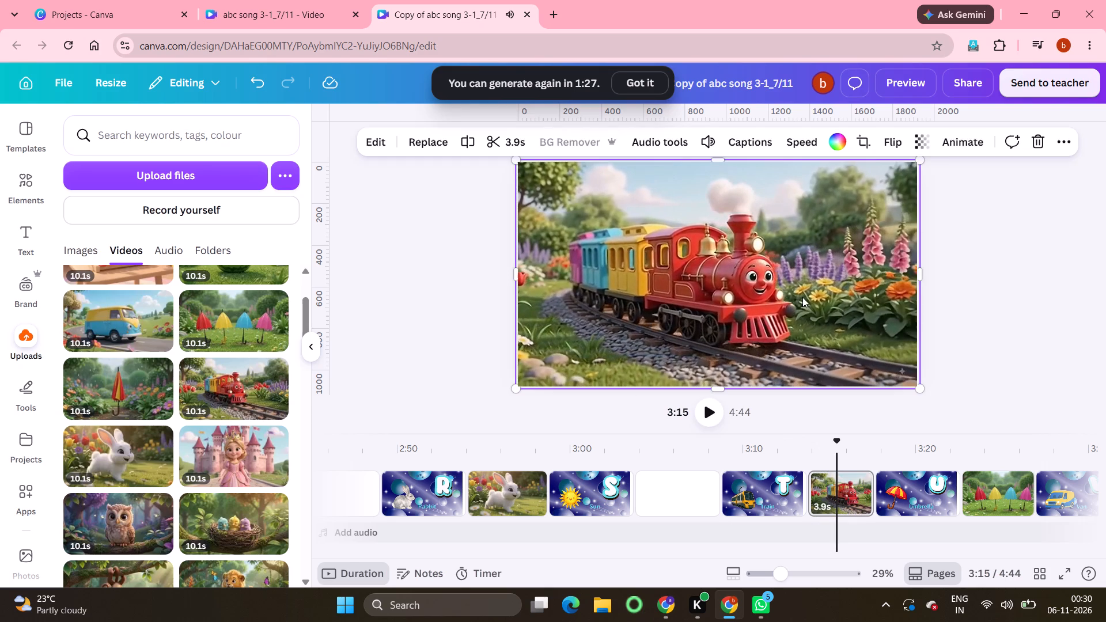
pyautogui.rightClick(802, 297)
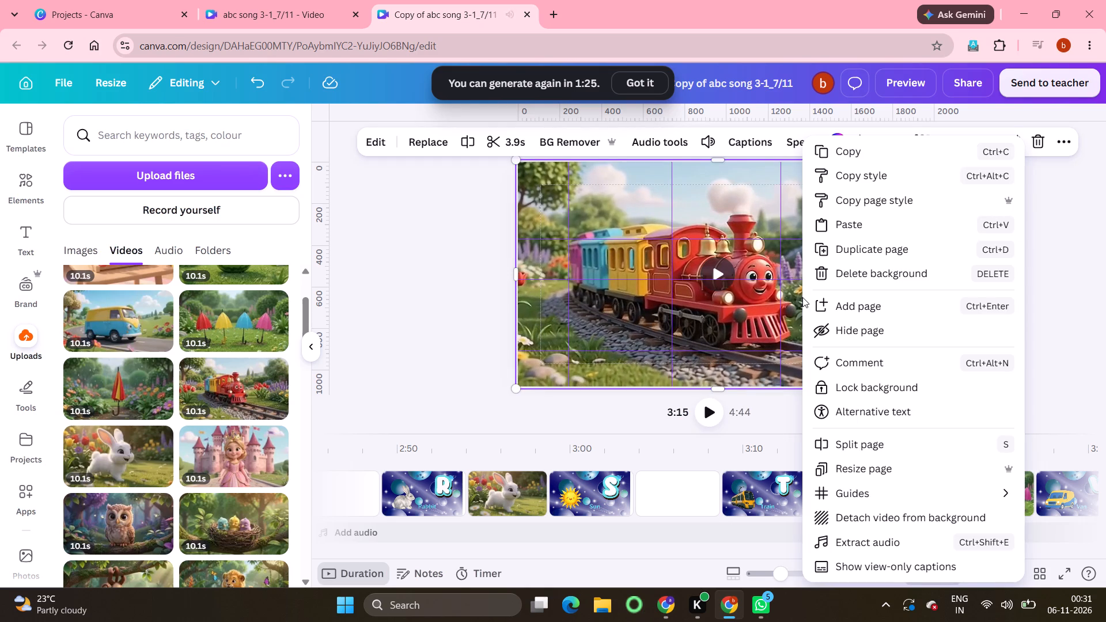
pyautogui.scroll(-1, 865, 465)
pyautogui.click(870, 542)
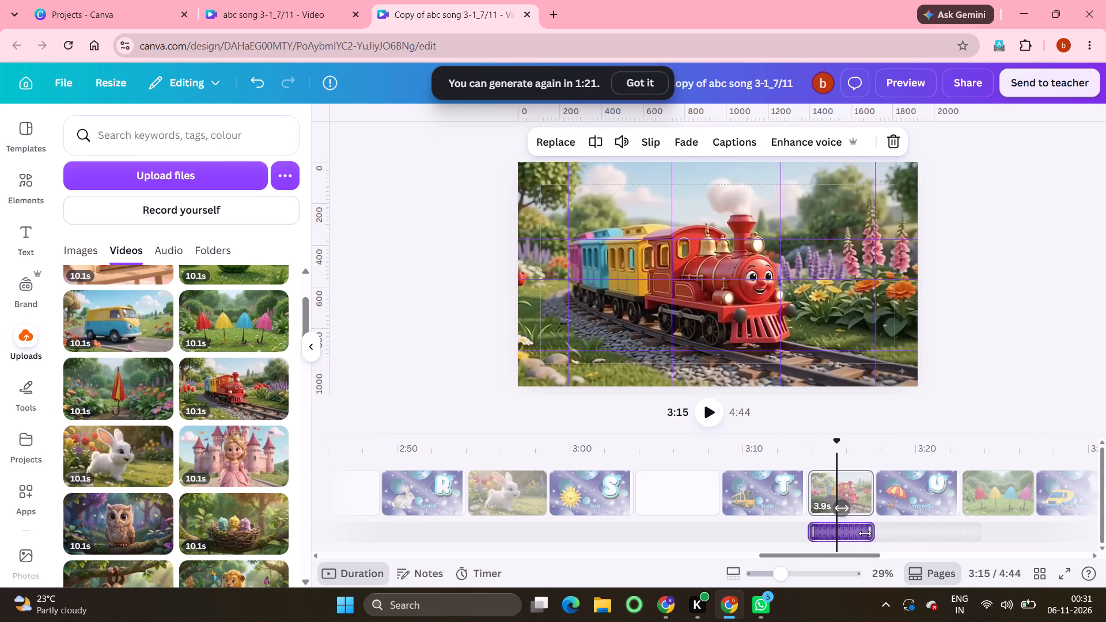
pyautogui.doubleClick(865, 533)
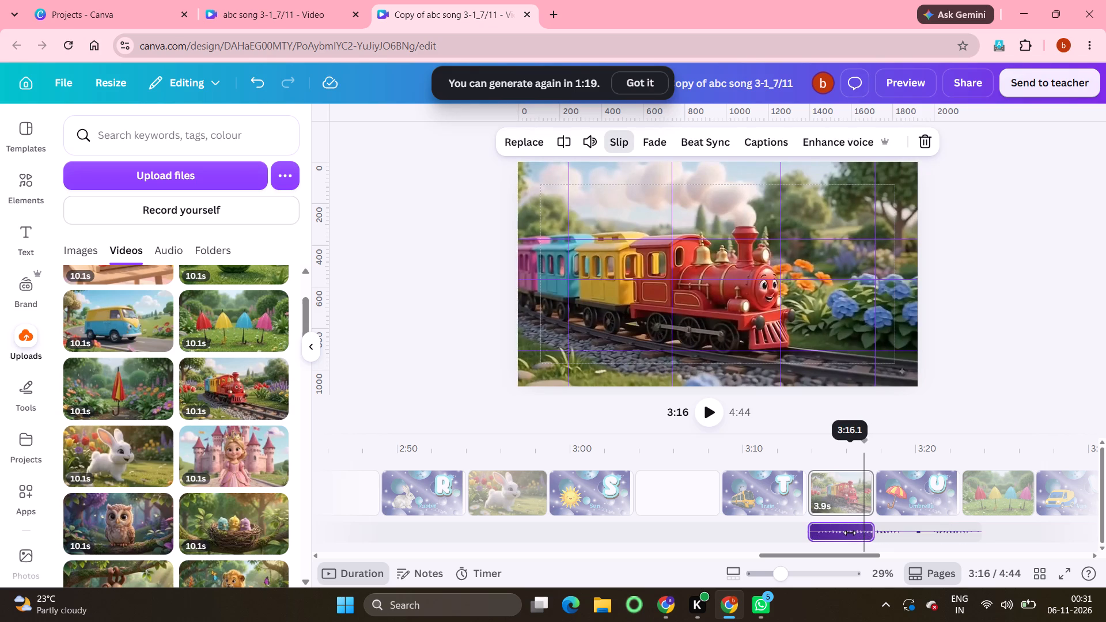
pyautogui.rightClick(850, 533)
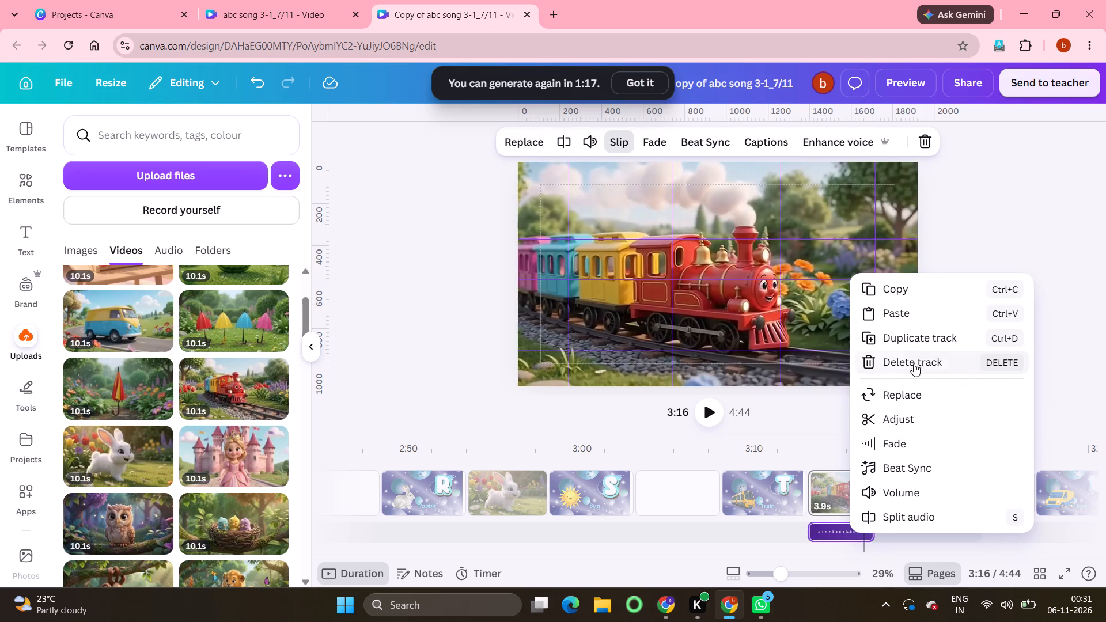
pyautogui.click(915, 362)
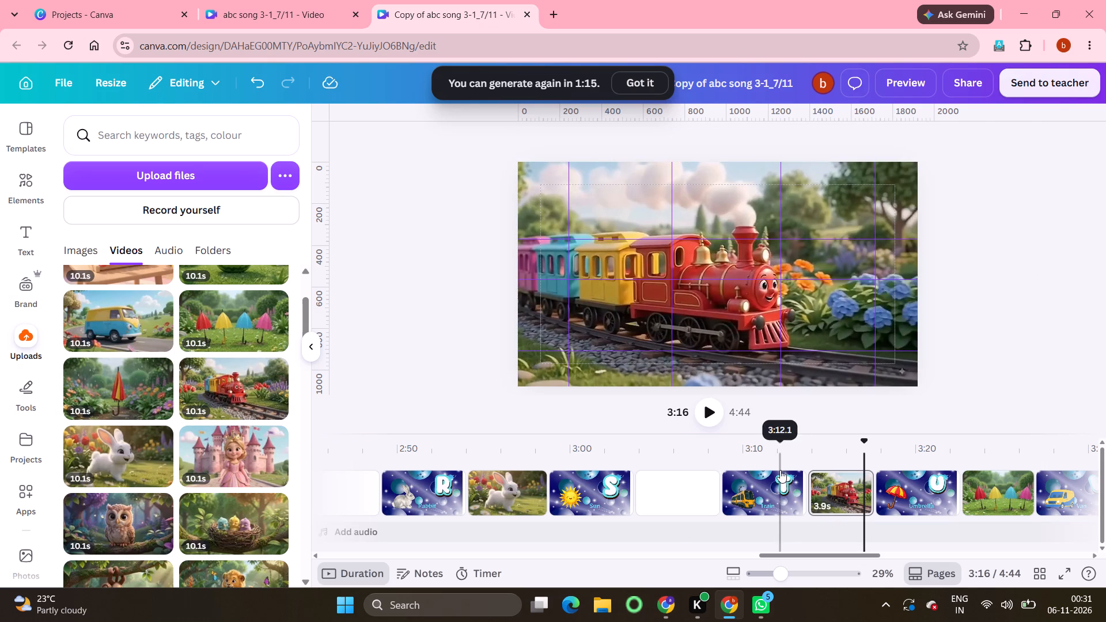
# Add the princess castle video to the blank page after the letter Q page, then extract its audio and delete the queen.mp4 track.
pyautogui.hscroll(4, 613, 501)
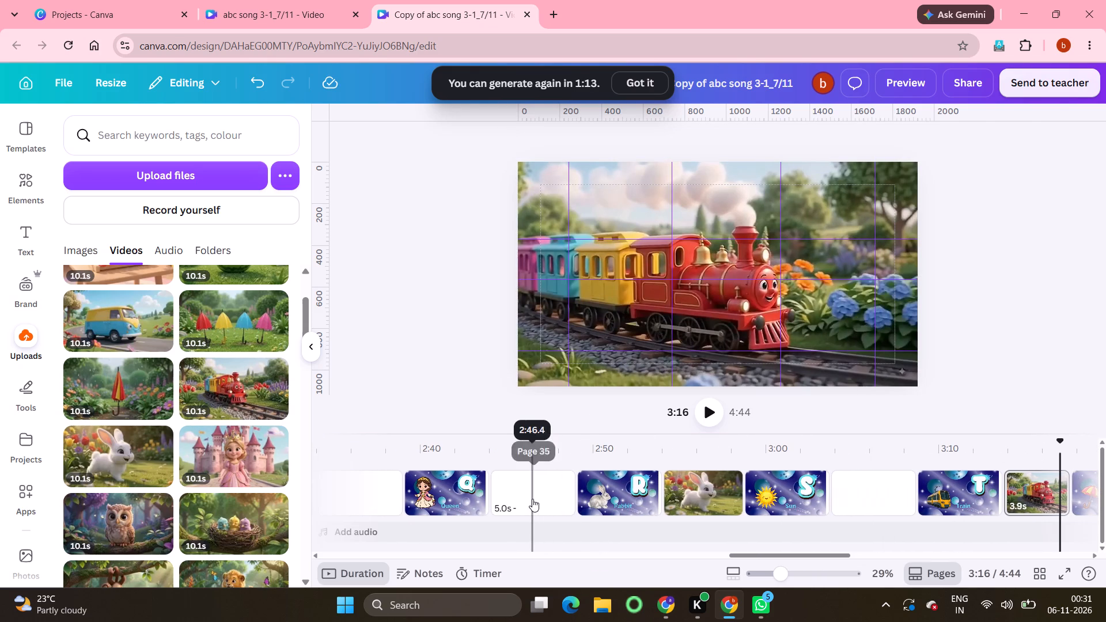
pyautogui.click(532, 499)
pyautogui.click(255, 456)
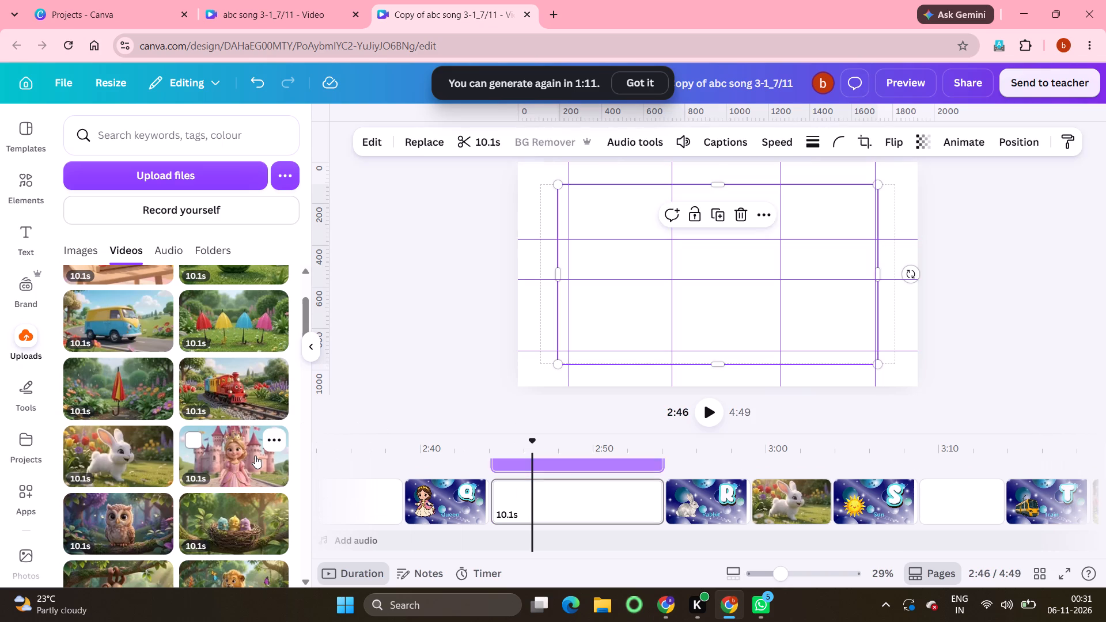
pyautogui.click(765, 215)
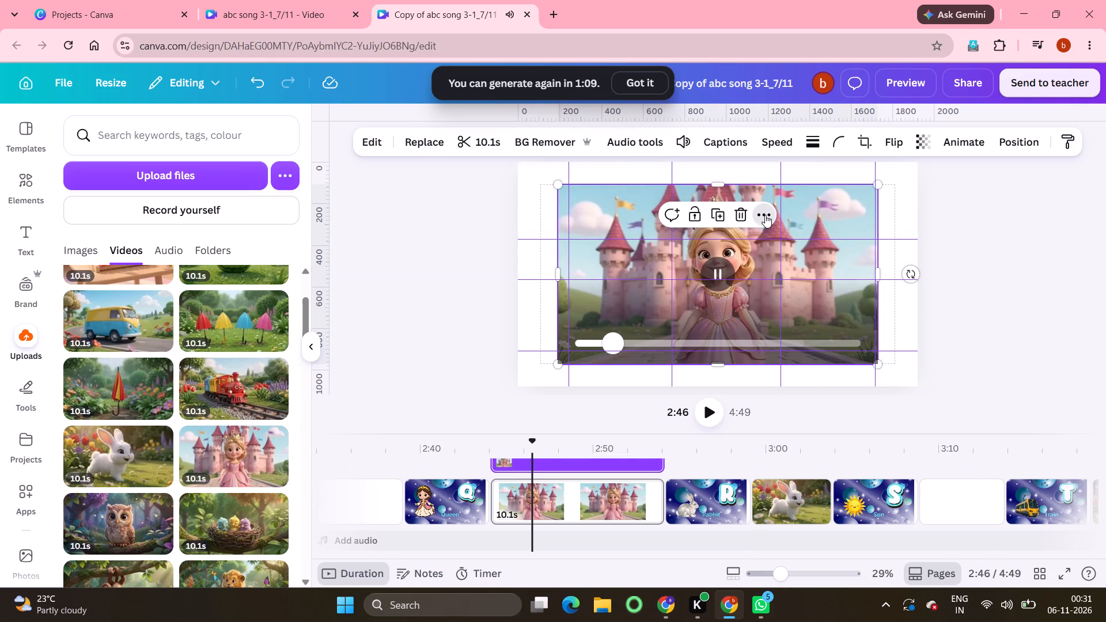
pyautogui.scroll(-4, 817, 537)
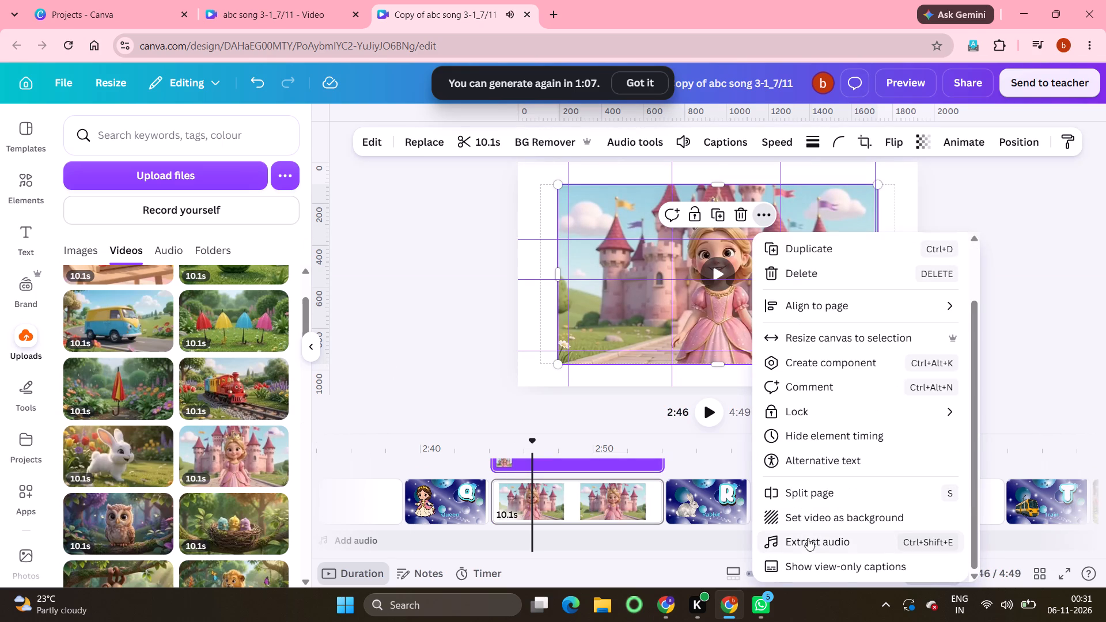
pyautogui.click(812, 544)
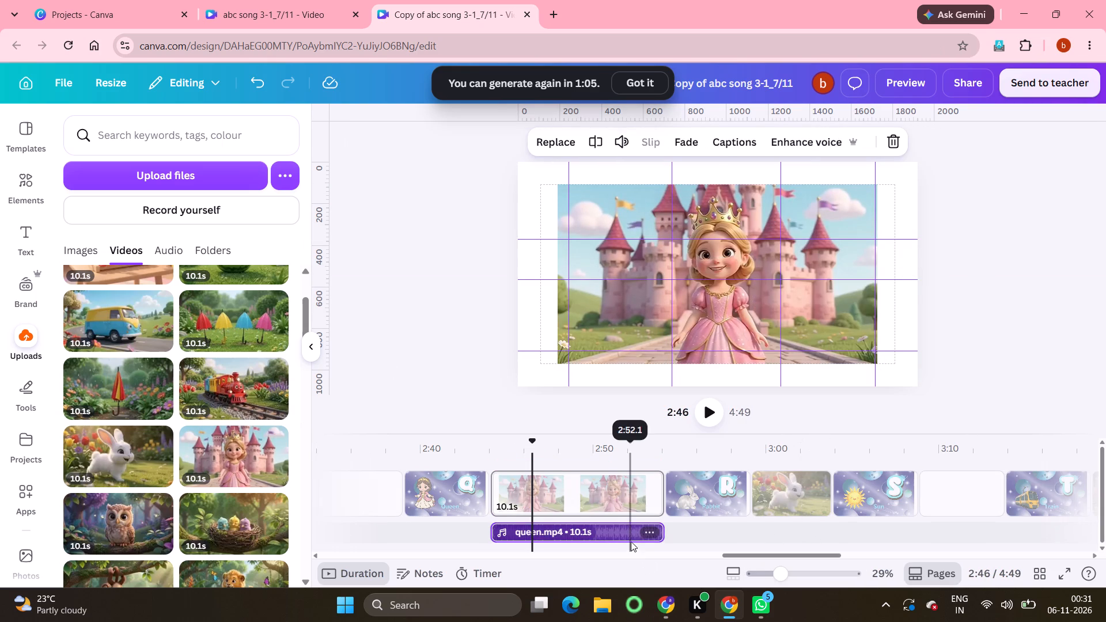
pyautogui.click(652, 531)
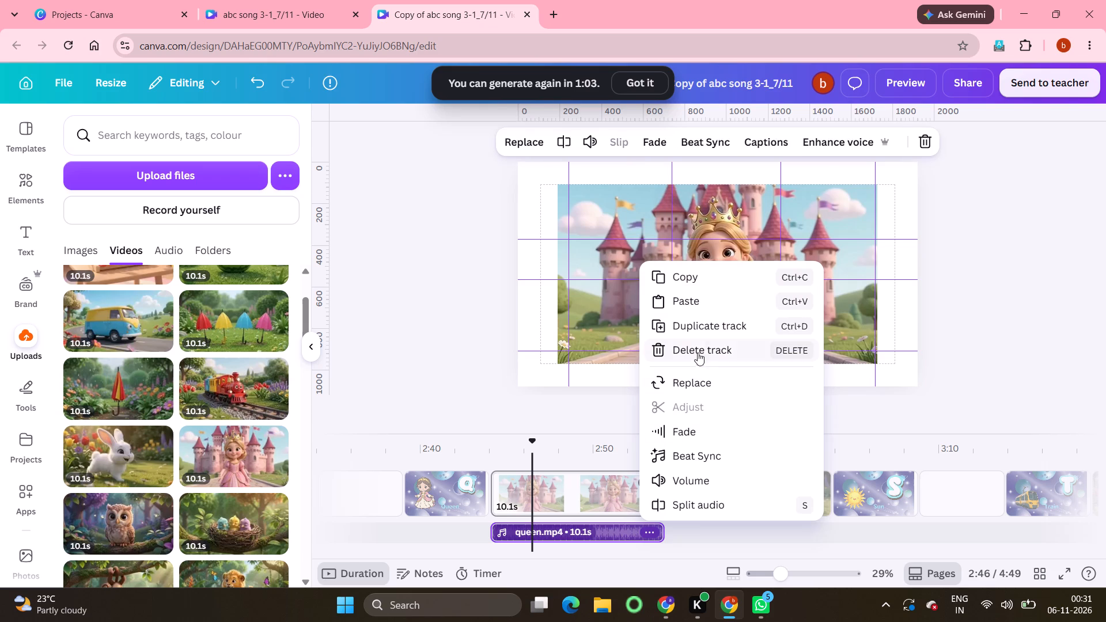
pyautogui.click(702, 348)
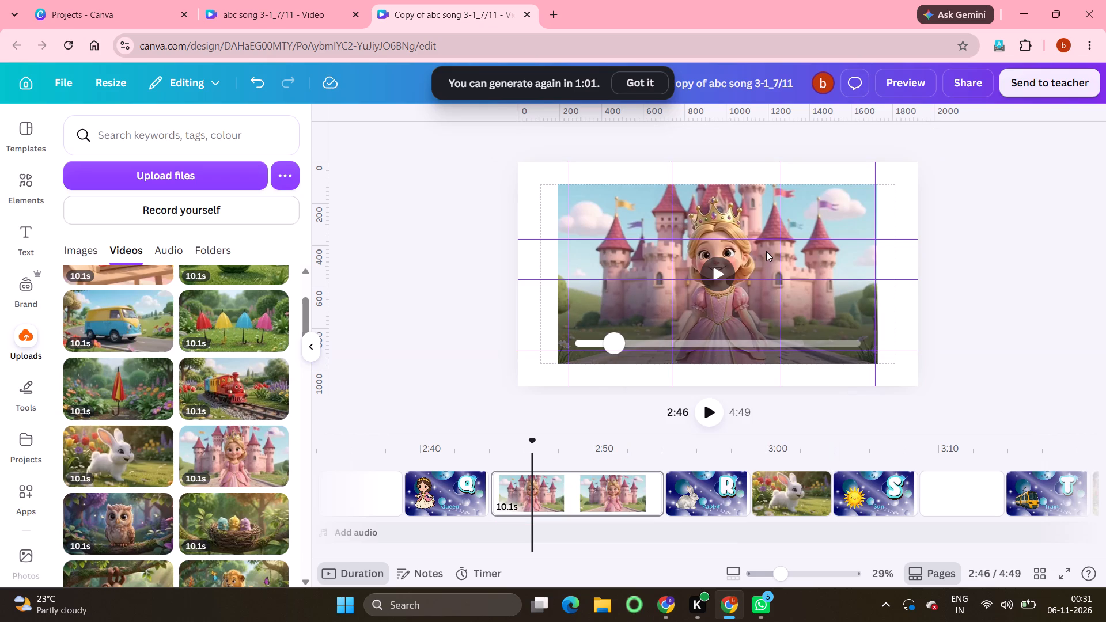
# Set the princess video as its page's background and trim the page to about 4.8 seconds.
pyautogui.rightClick(766, 251)
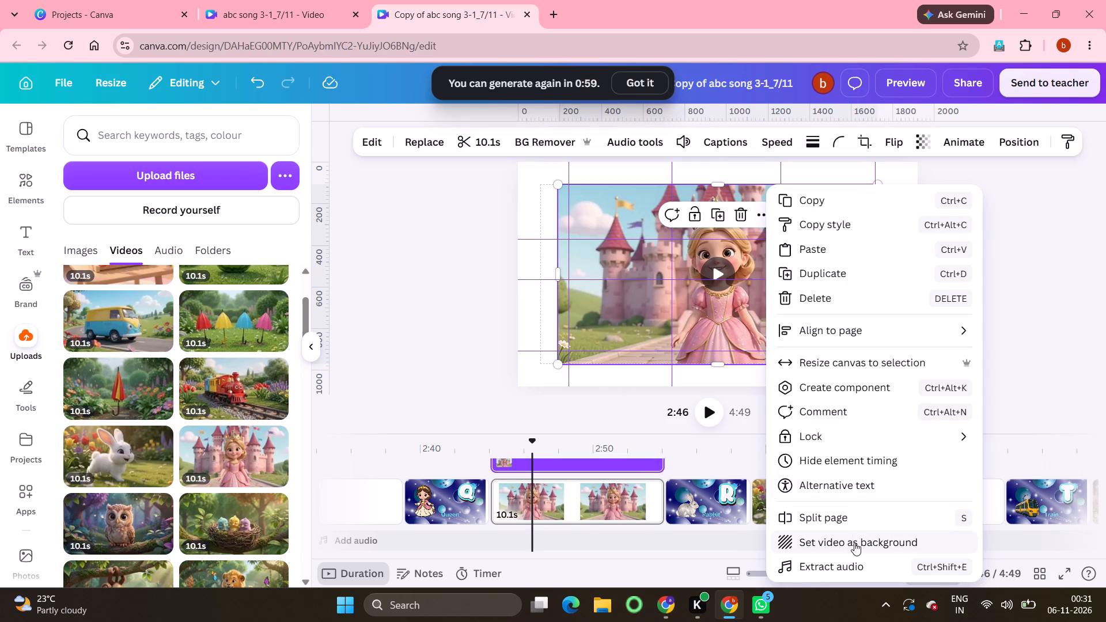
pyautogui.click(854, 543)
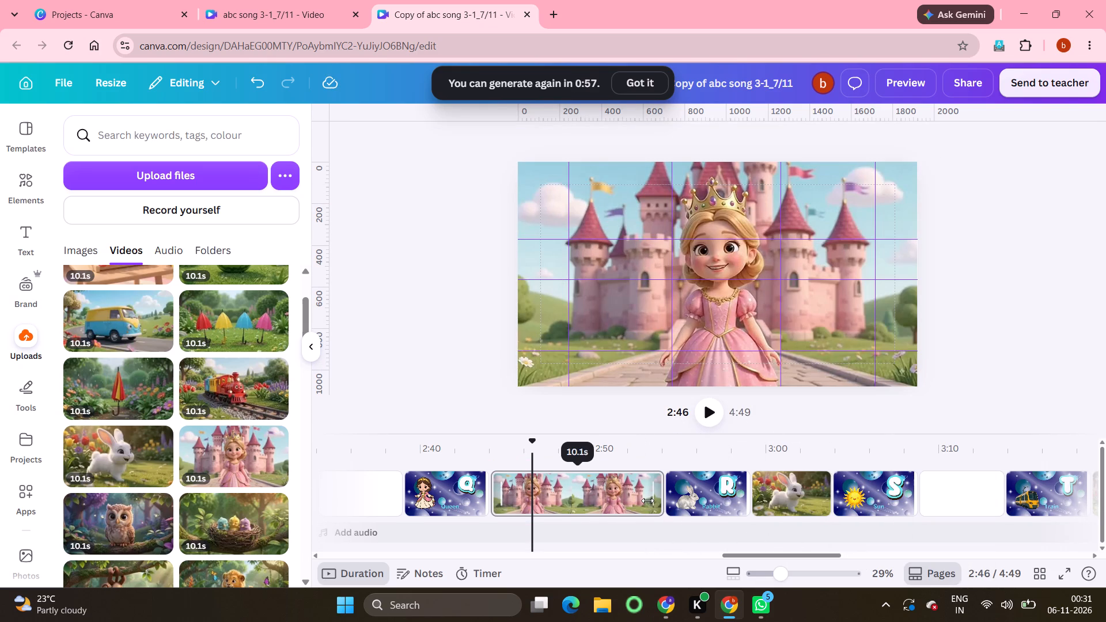
pyautogui.moveTo(647, 500); pyautogui.dragTo(492, 493)
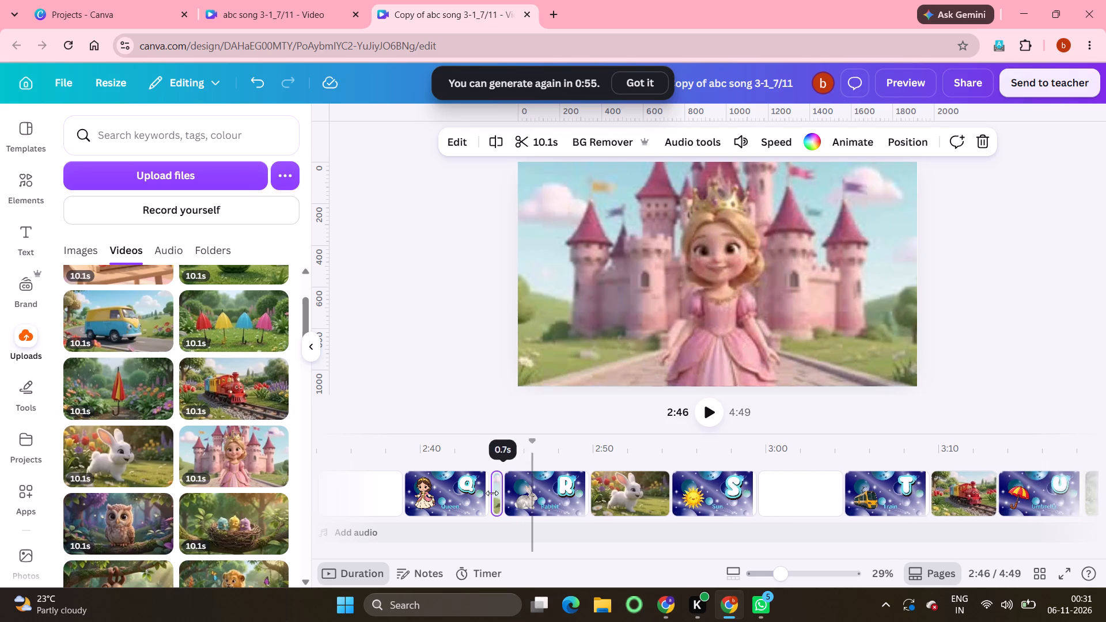
pyautogui.moveTo(492, 493); pyautogui.dragTo(556, 491)
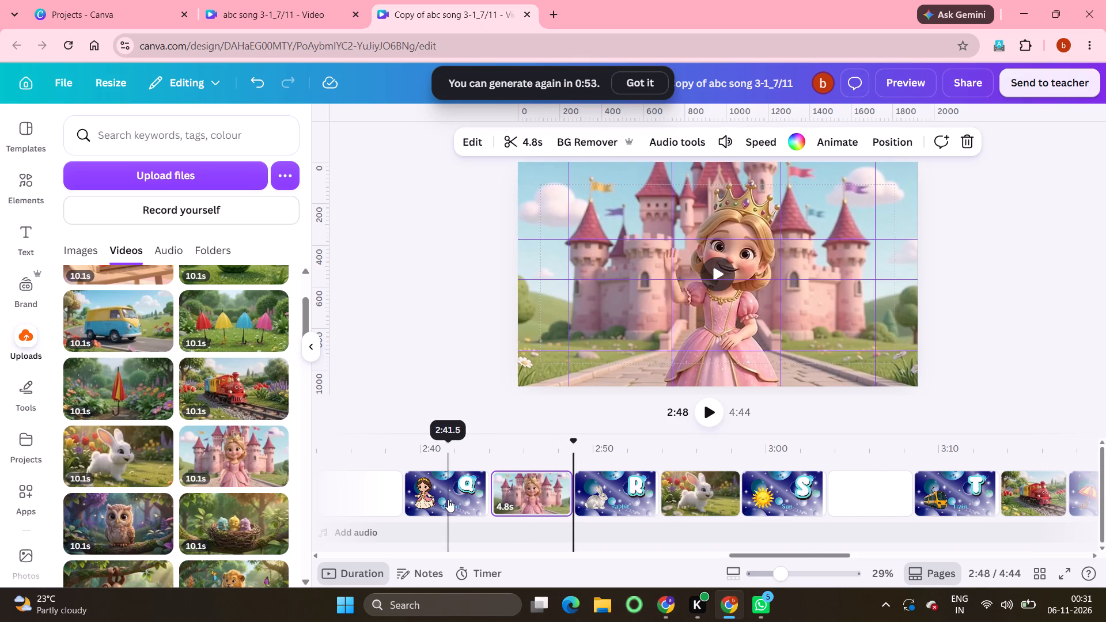
# Add the owl video to the blank page after the letter O page, then extract its audio and delete the owl.mp4 track.
pyautogui.hscroll(4, 448, 499)
pyautogui.click(601, 491)
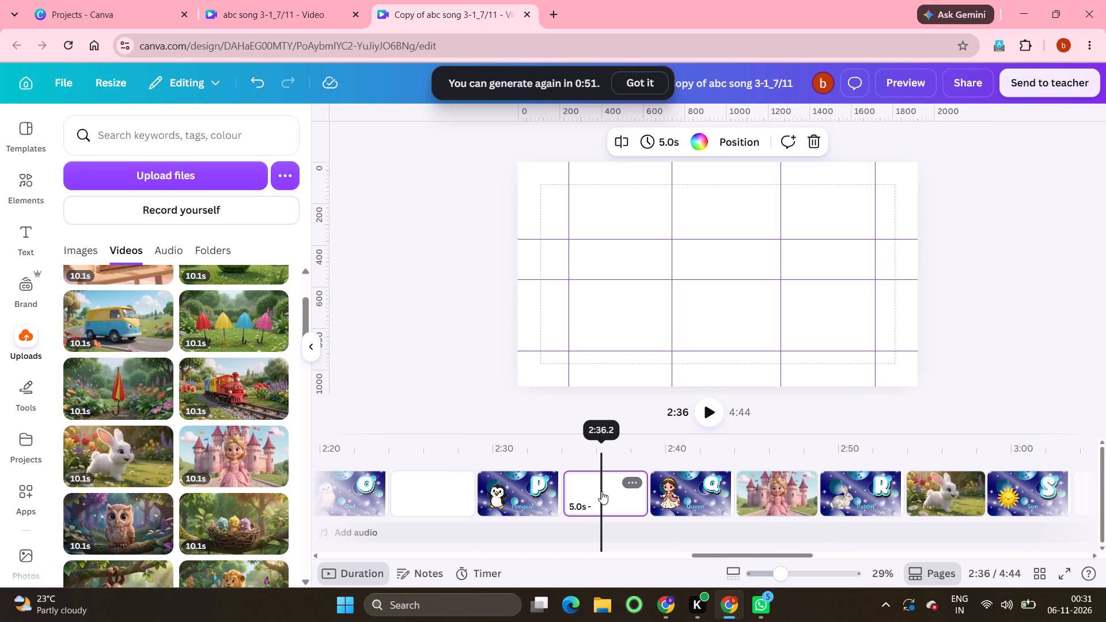
pyautogui.click(439, 492)
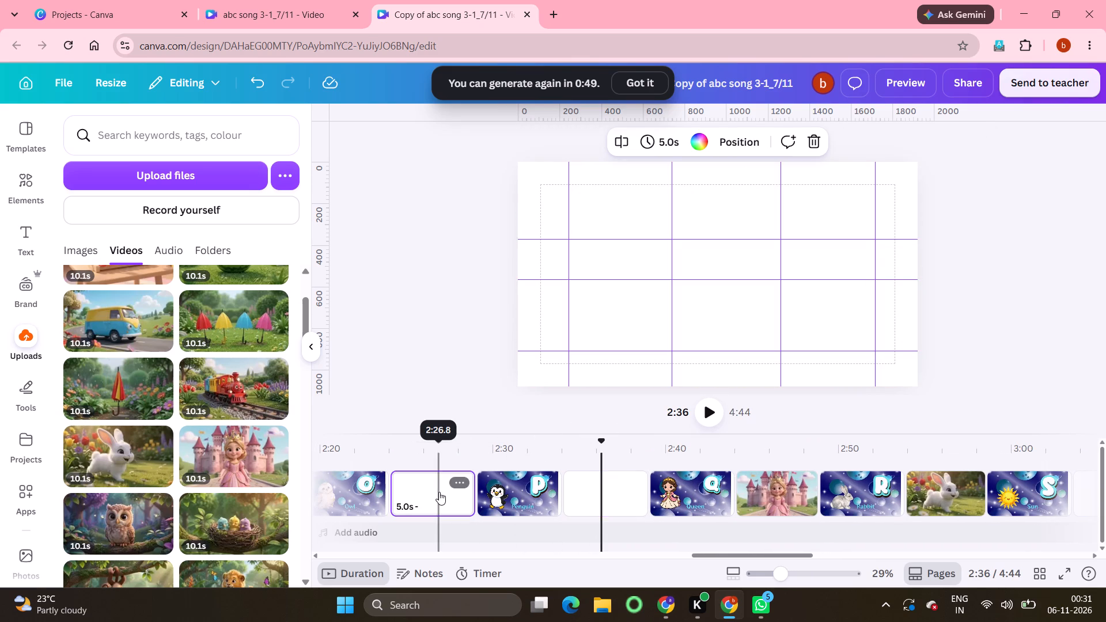
pyautogui.scroll(-1, 244, 476)
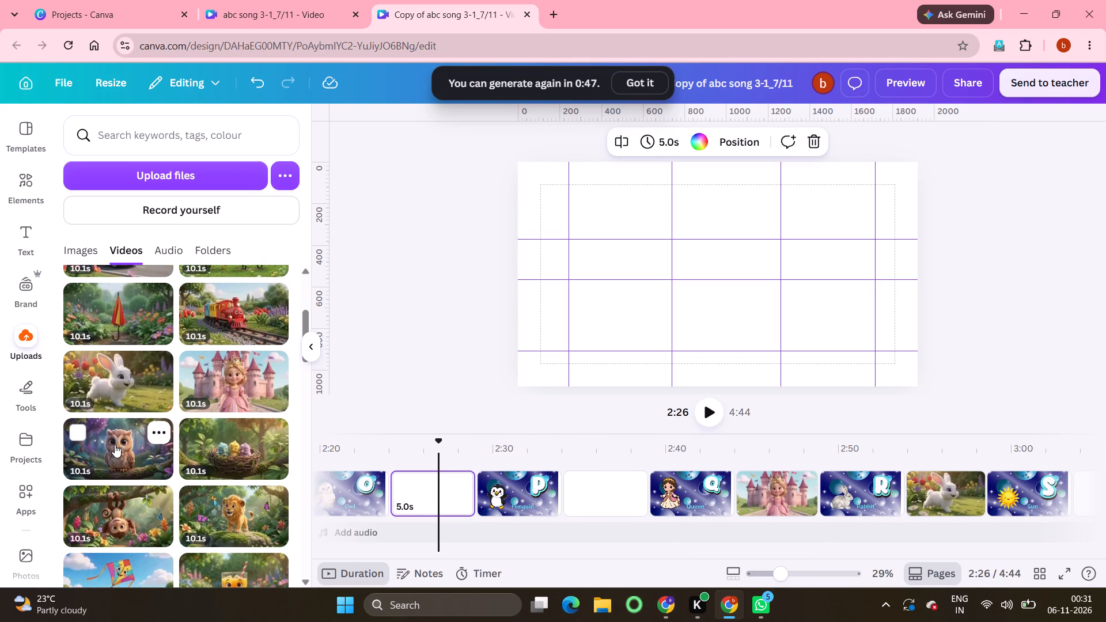
pyautogui.click(115, 445)
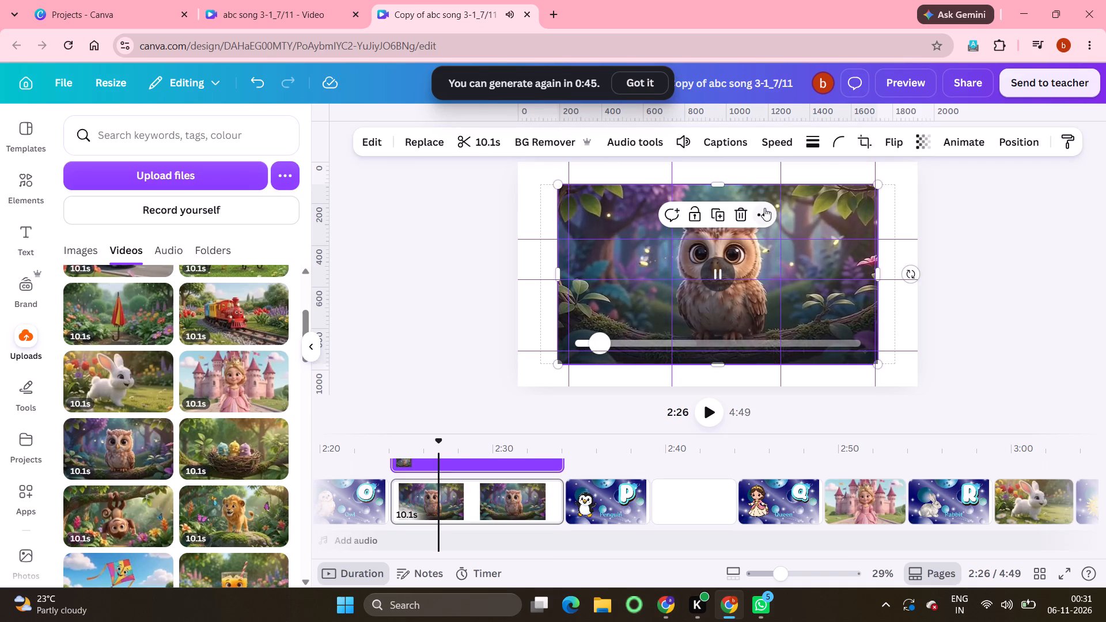
pyautogui.click(764, 218)
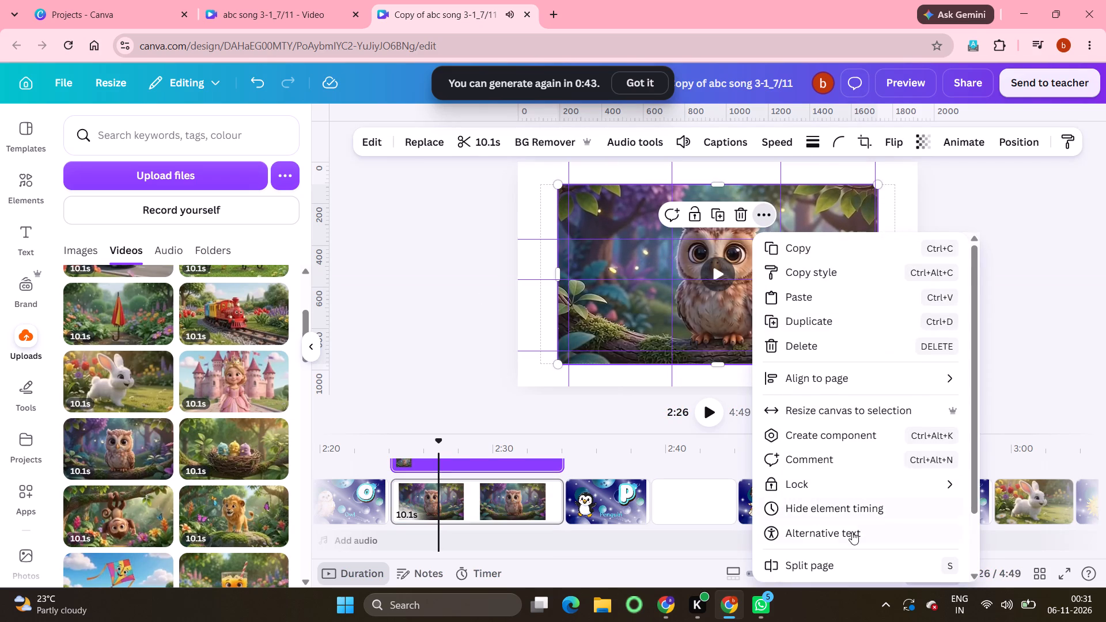
pyautogui.scroll(-3, 852, 532)
pyautogui.click(829, 544)
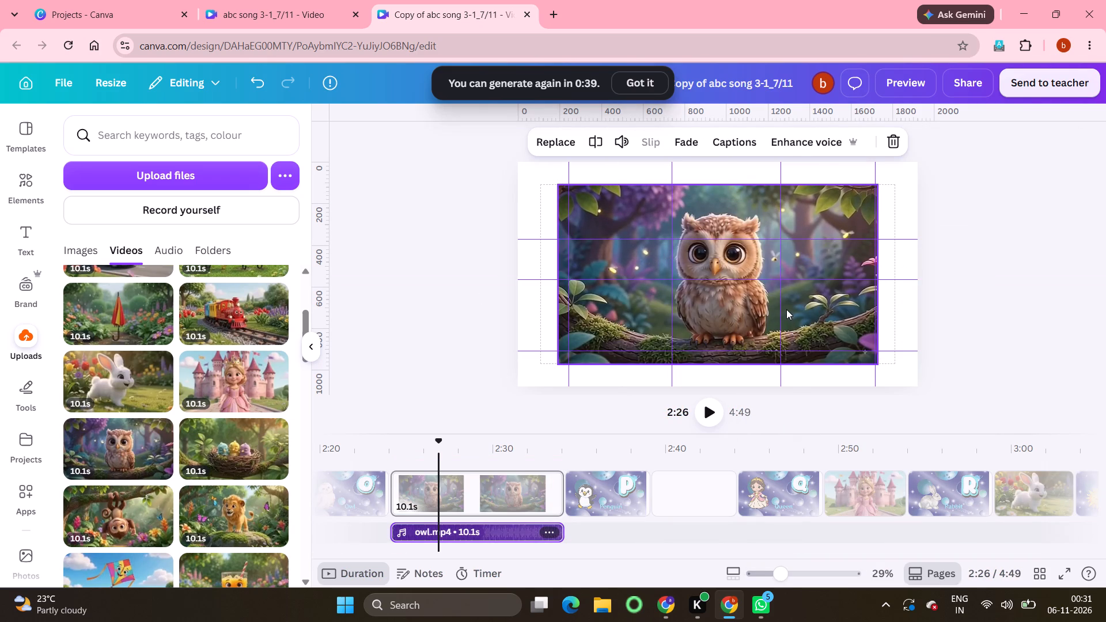
pyautogui.click(554, 534)
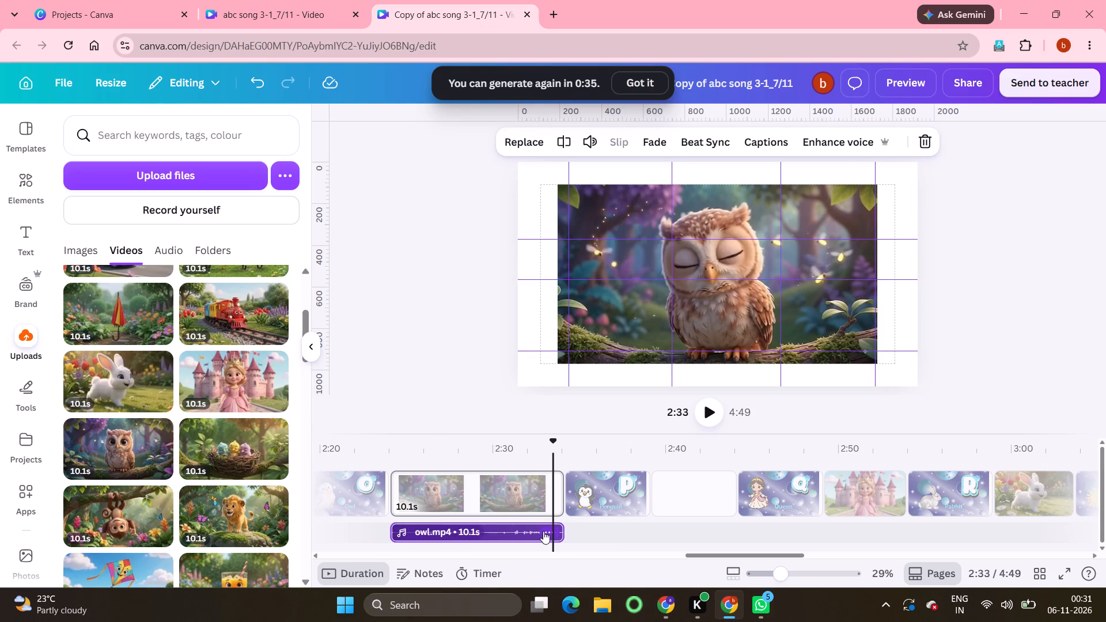
pyautogui.click(543, 531)
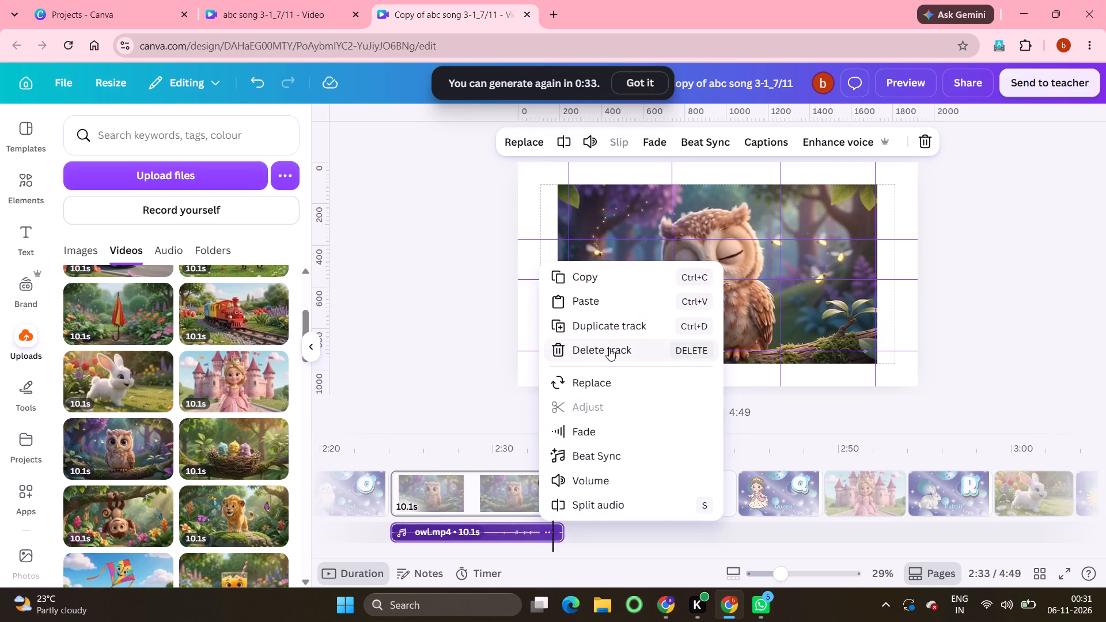
pyautogui.click(609, 348)
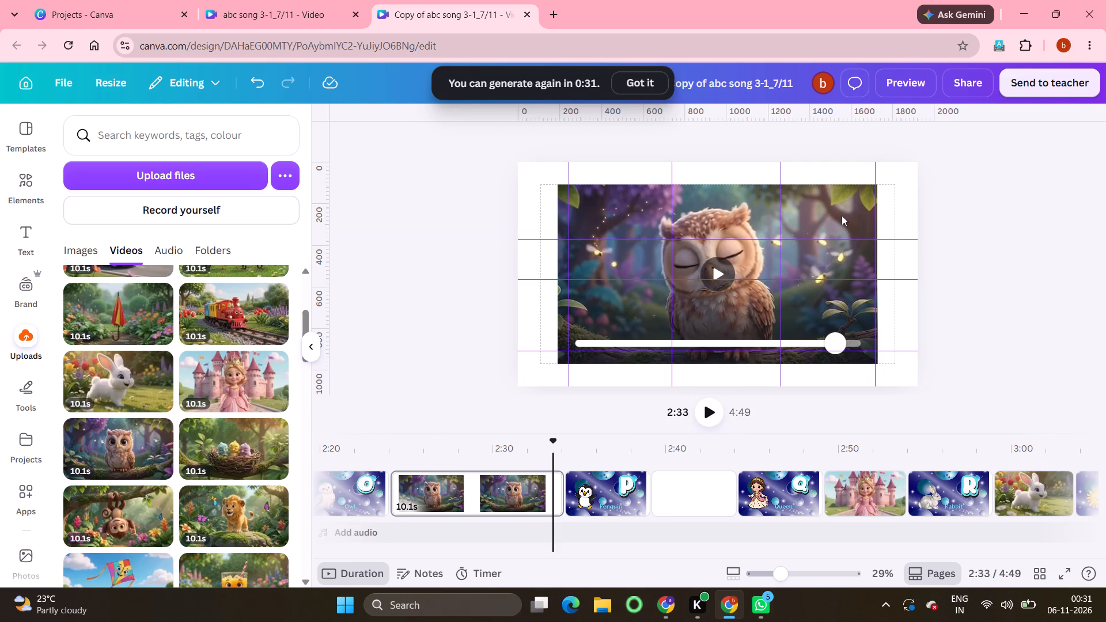
# Set the owl video as its page's background and trim the page to about 4.3 seconds.
pyautogui.rightClick(842, 215)
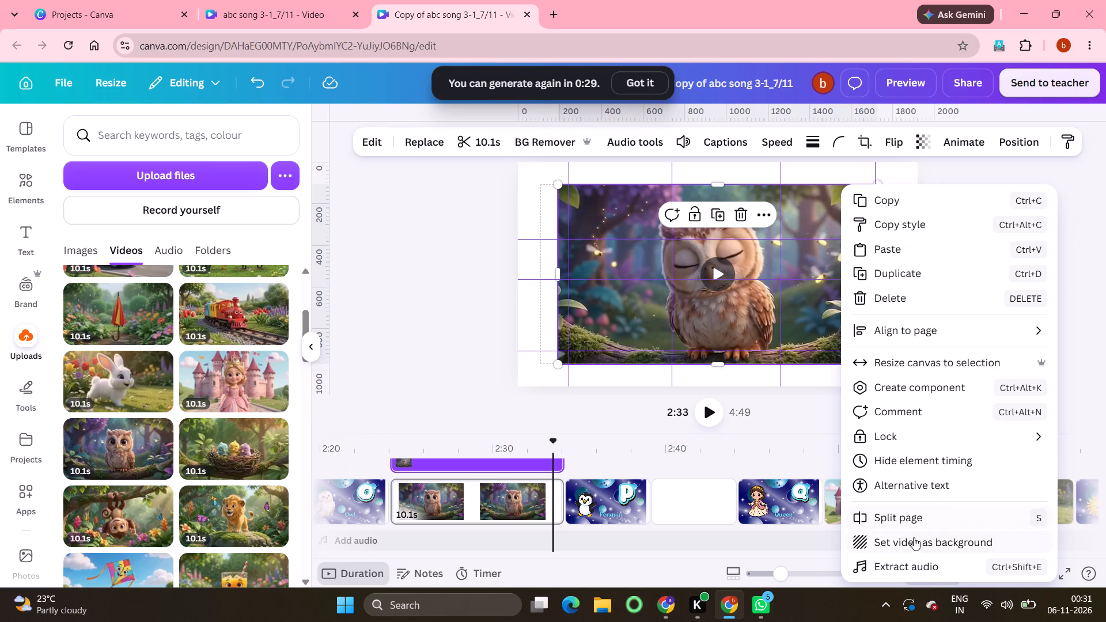
pyautogui.click(919, 547)
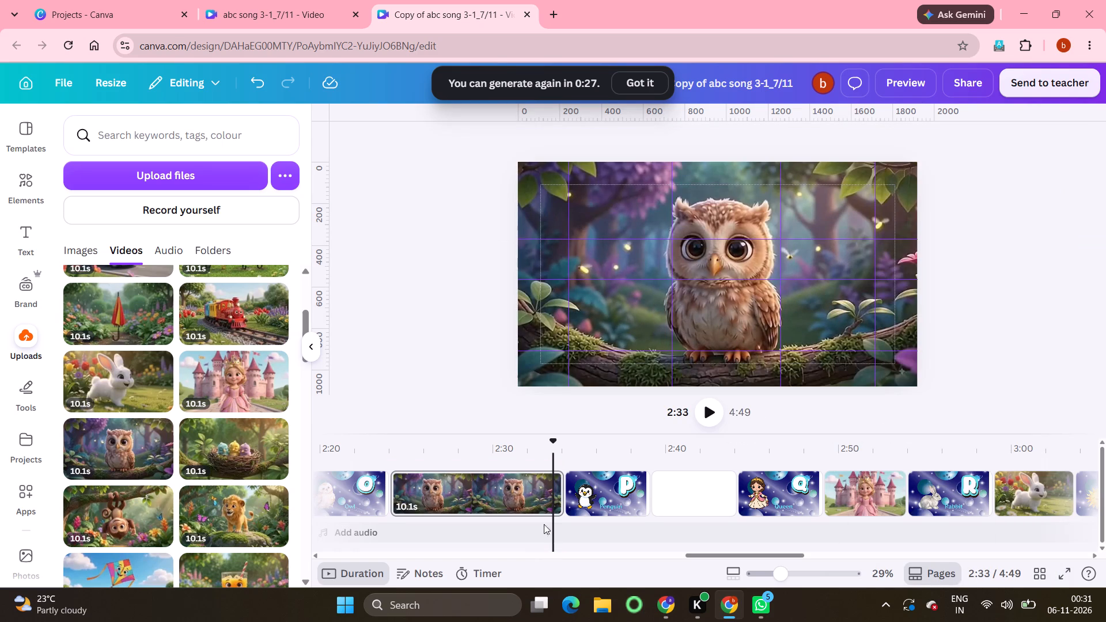
pyautogui.moveTo(546, 495); pyautogui.dragTo(459, 492)
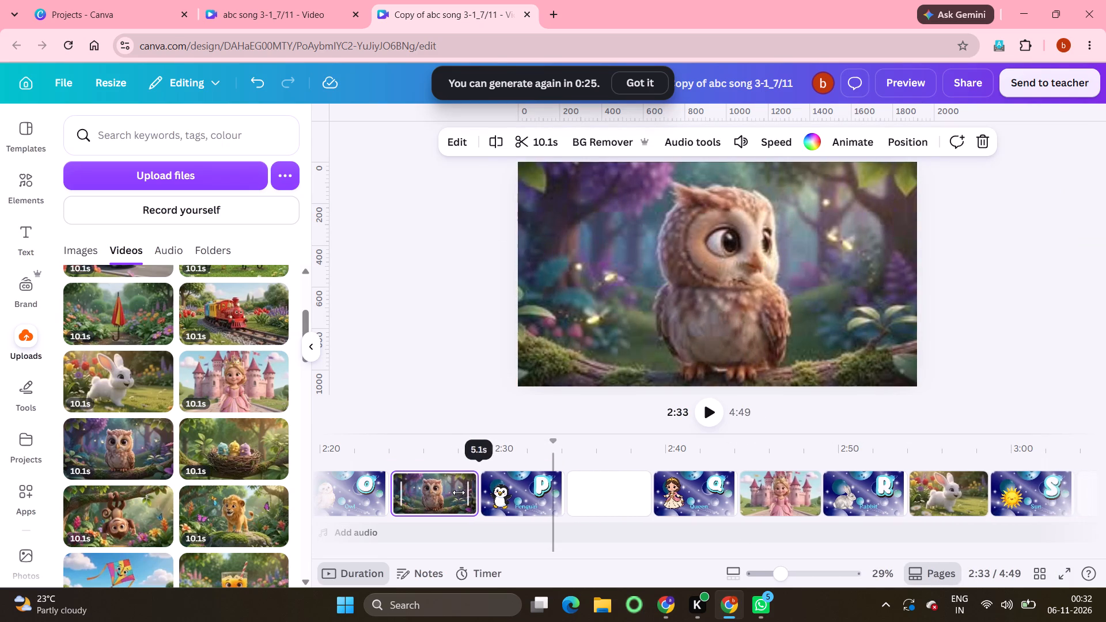
pyautogui.moveTo(459, 492); pyautogui.dragTo(446, 490)
# Add the bird nest video to the blank page after the letter N page, then extract its audio and delete the nest.mp4 track.
pyautogui.hscroll(5, 446, 490)
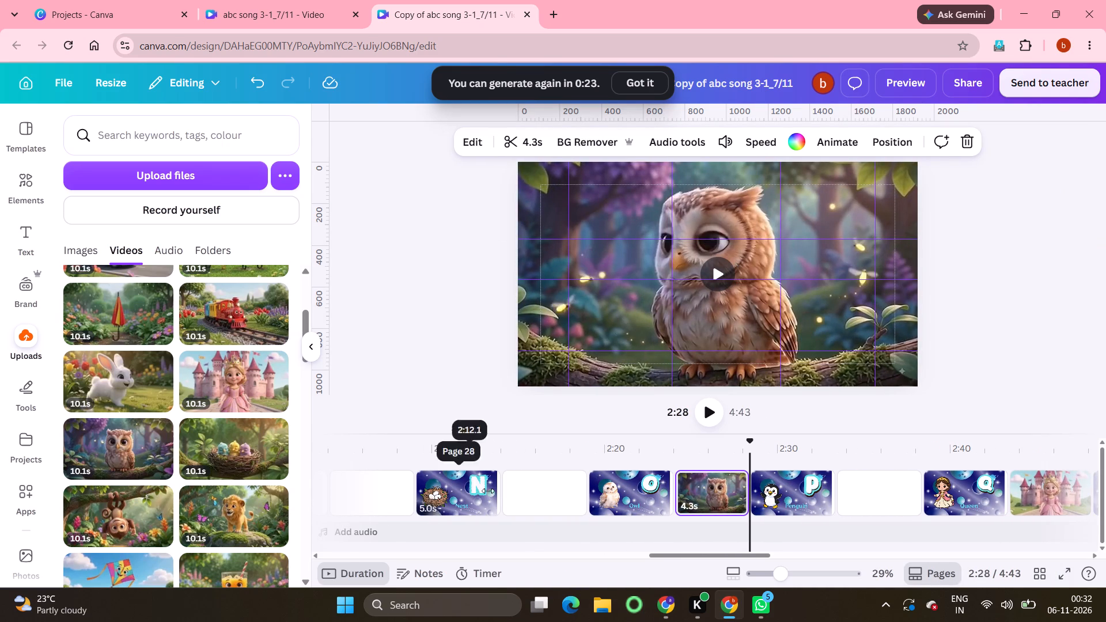
pyautogui.click(551, 500)
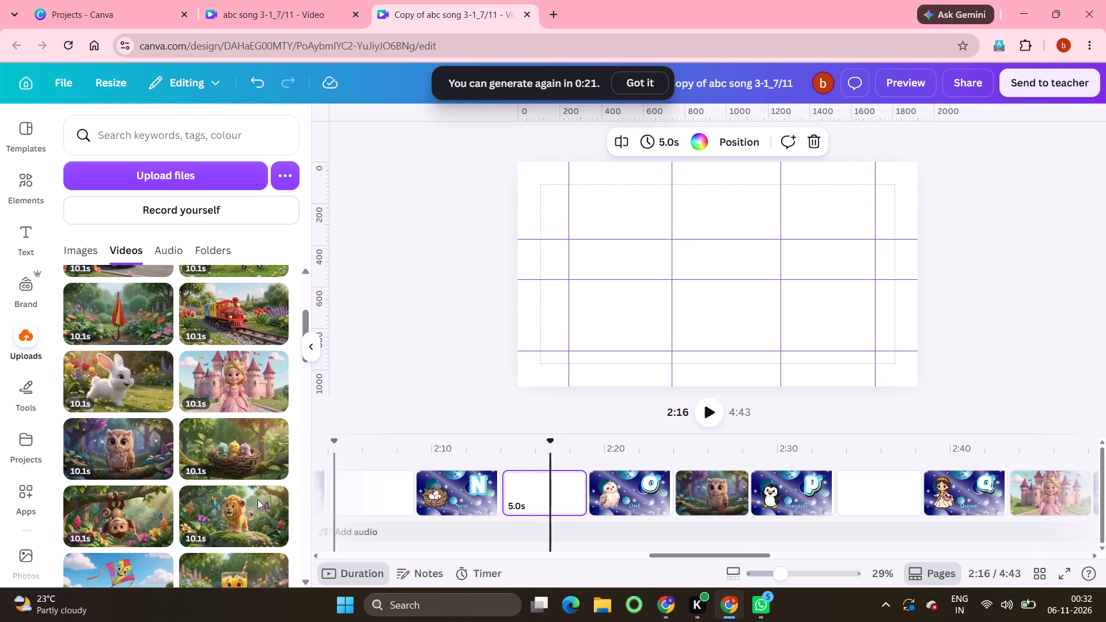
pyautogui.click(244, 447)
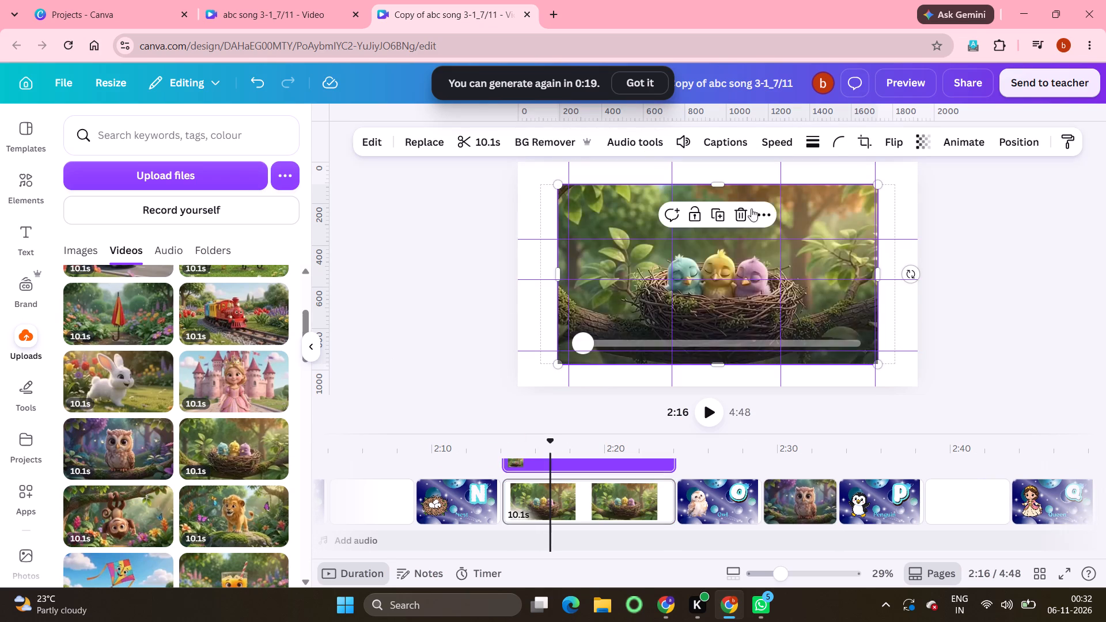
pyautogui.click(768, 215)
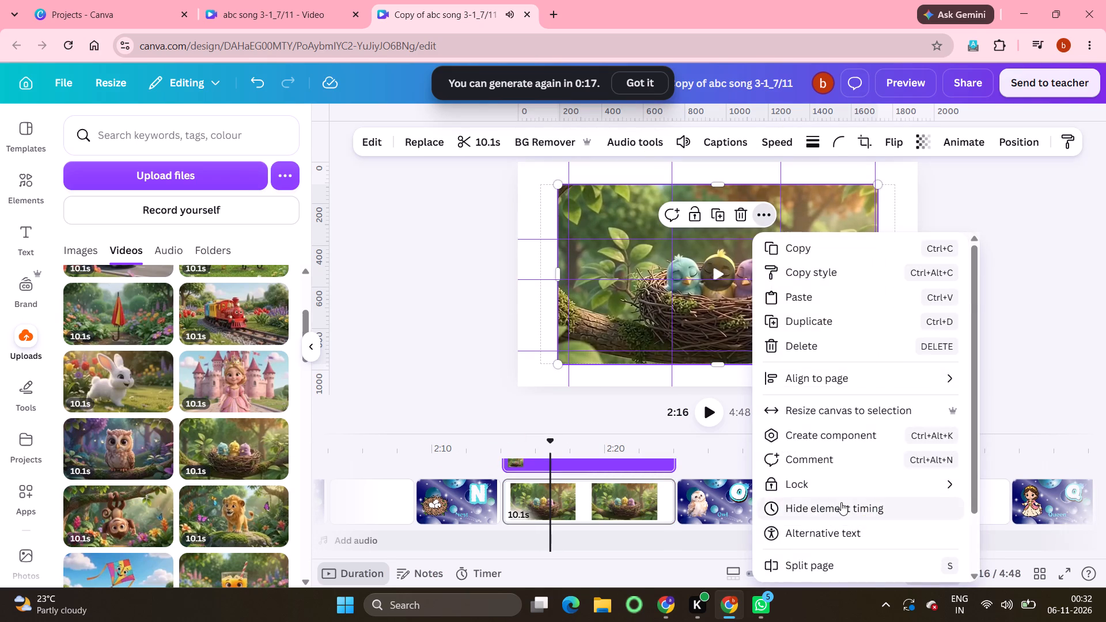
pyautogui.scroll(-4, 841, 502)
pyautogui.click(828, 537)
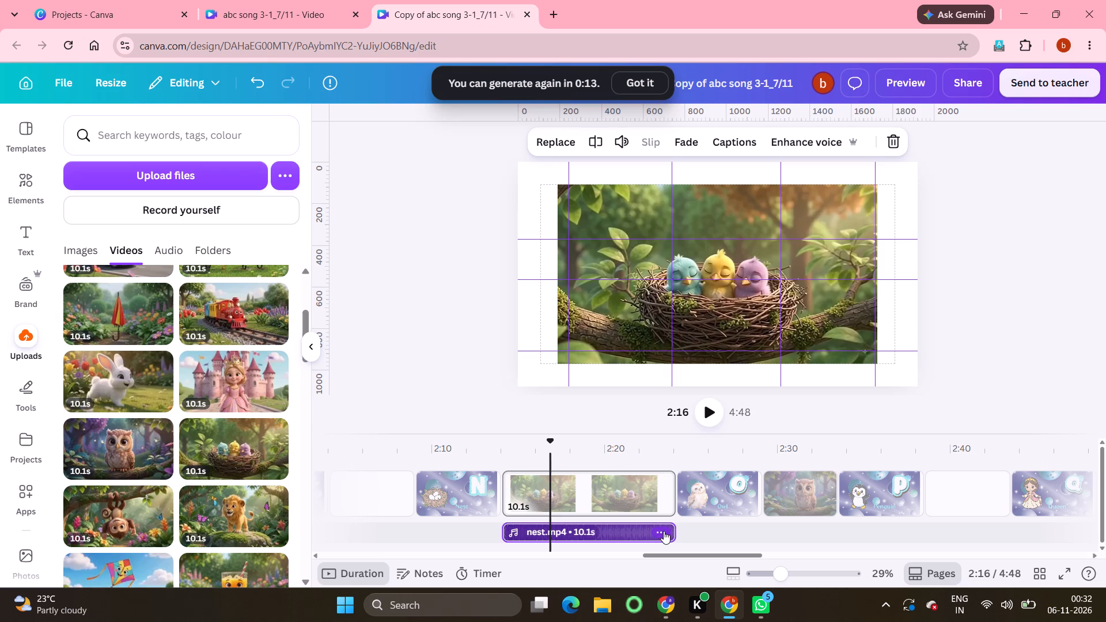
pyautogui.click(661, 532)
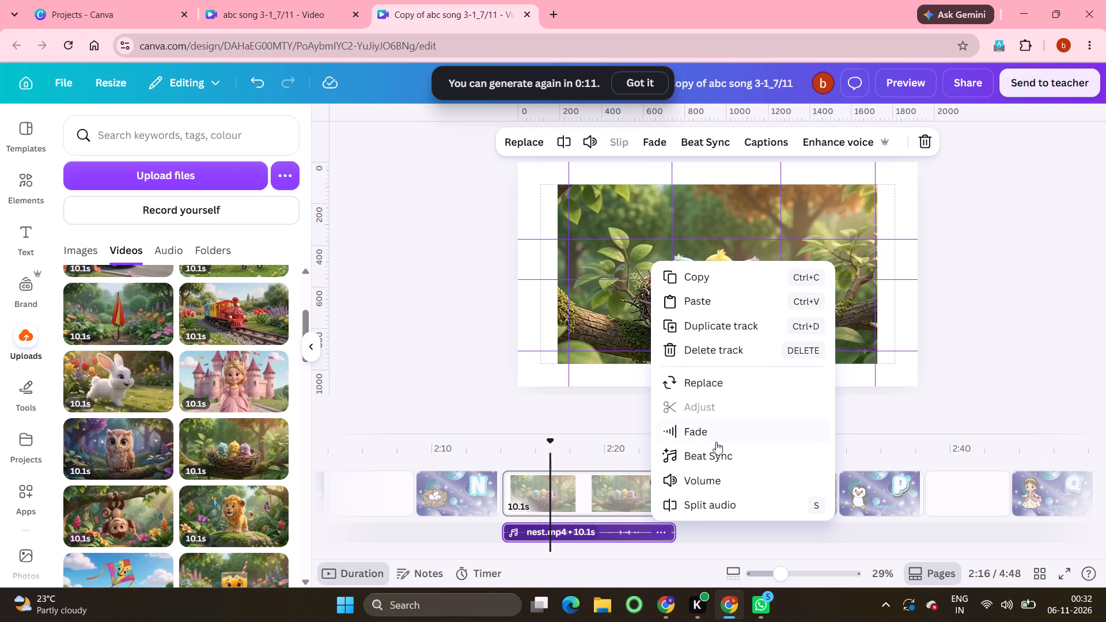
pyautogui.click(698, 344)
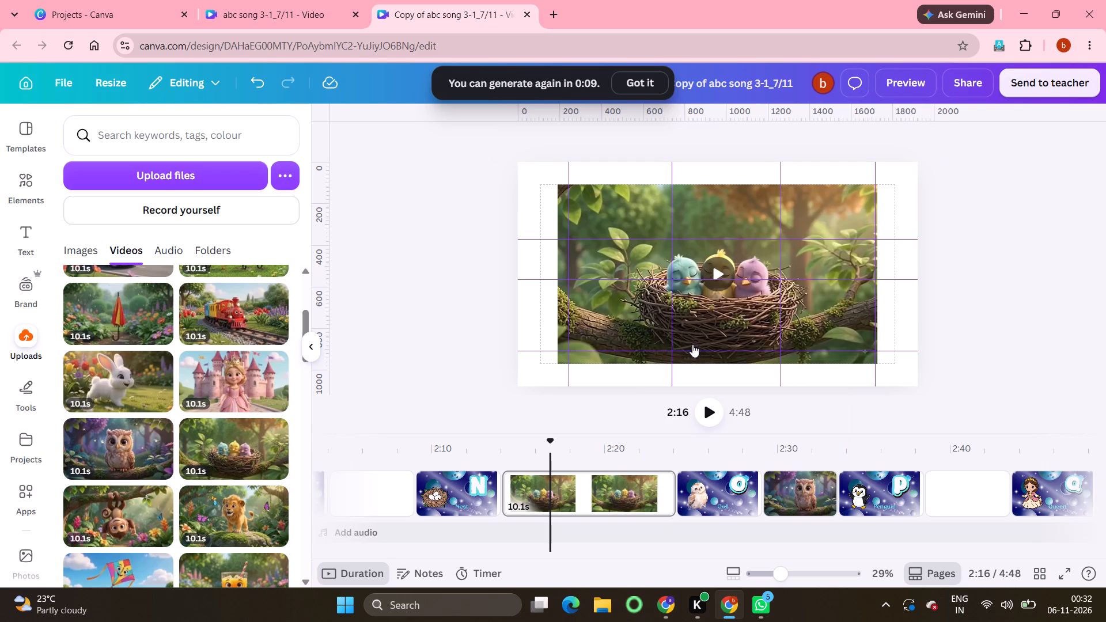
# Set the nest video as its page's background and trim the page to about 4.0 seconds.
pyautogui.rightClick(817, 306)
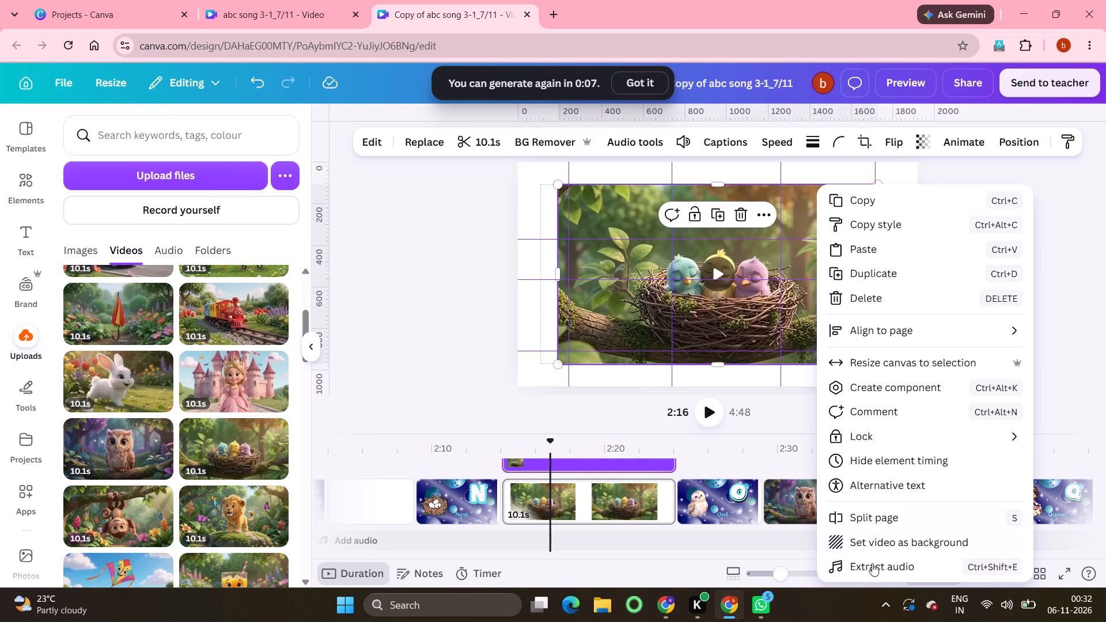
pyautogui.click(881, 546)
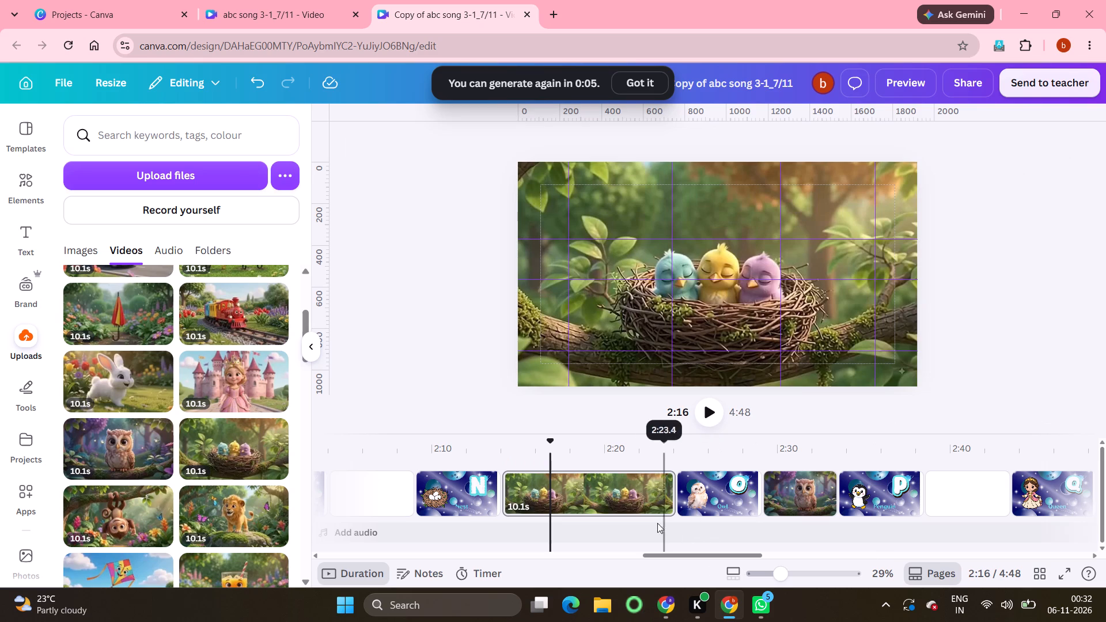
pyautogui.moveTo(661, 500); pyautogui.dragTo(592, 492)
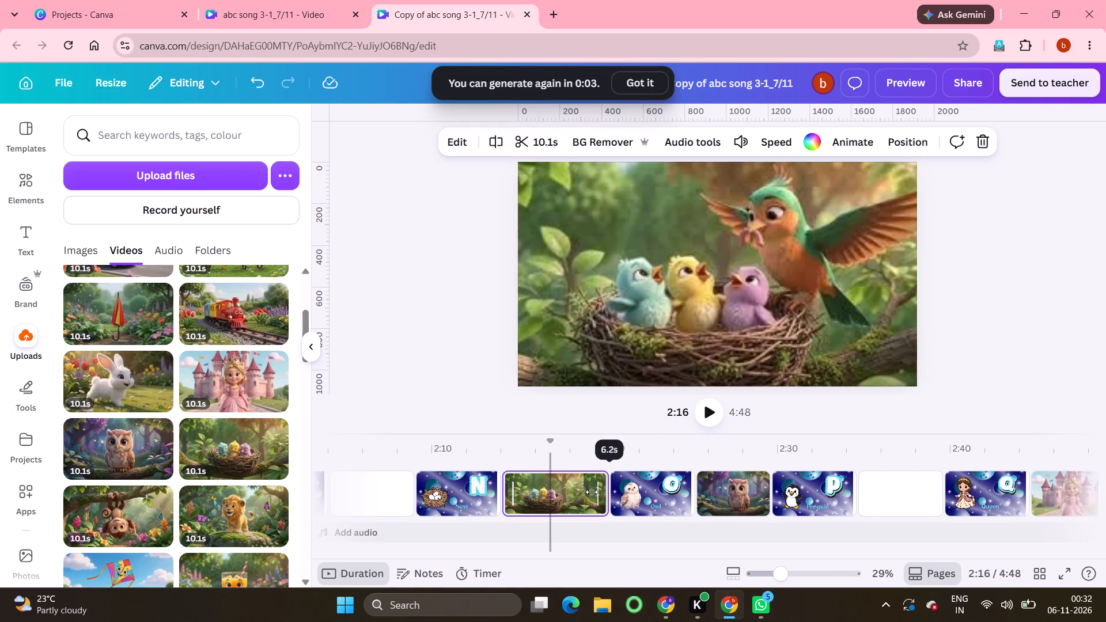
pyautogui.moveTo(592, 492); pyautogui.dragTo(556, 483)
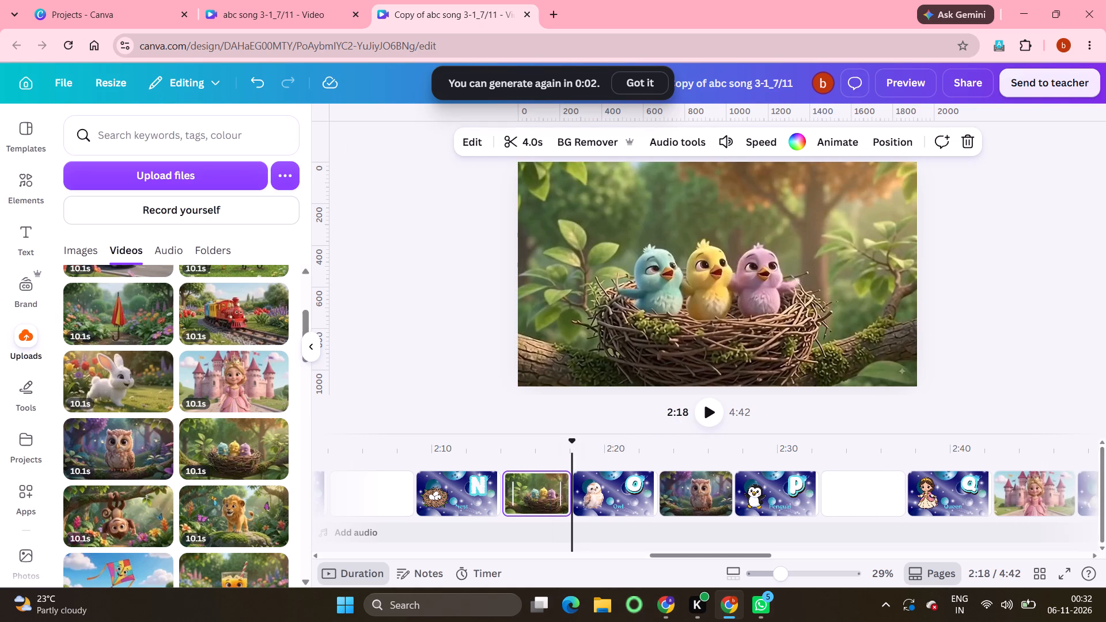
# Generate a 5 second smart Image to Video animation from the rainbow alphabet picture on page 57, near the end of the timeline.
pyautogui.hscroll(-7, 846, 514)
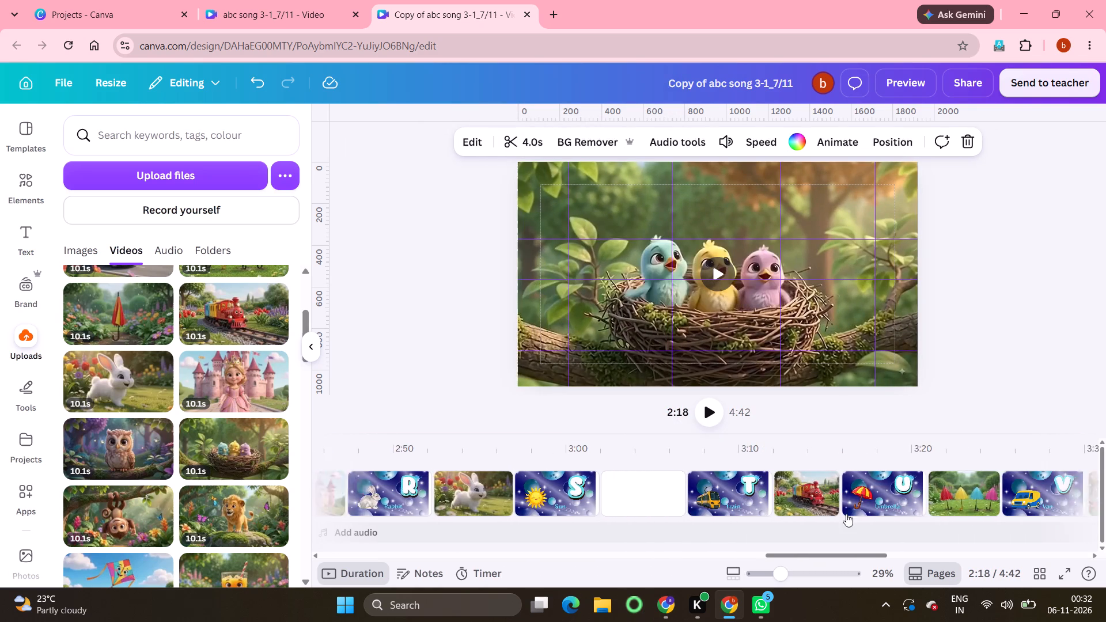
pyautogui.hscroll(-6, 846, 514)
pyautogui.click(783, 498)
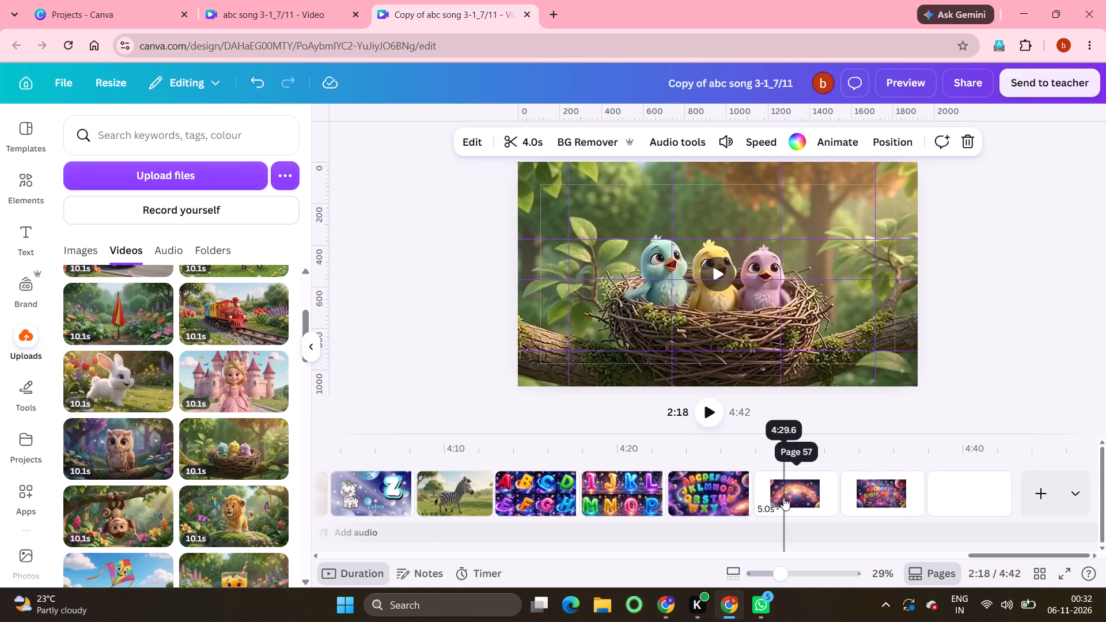
pyautogui.click(814, 259)
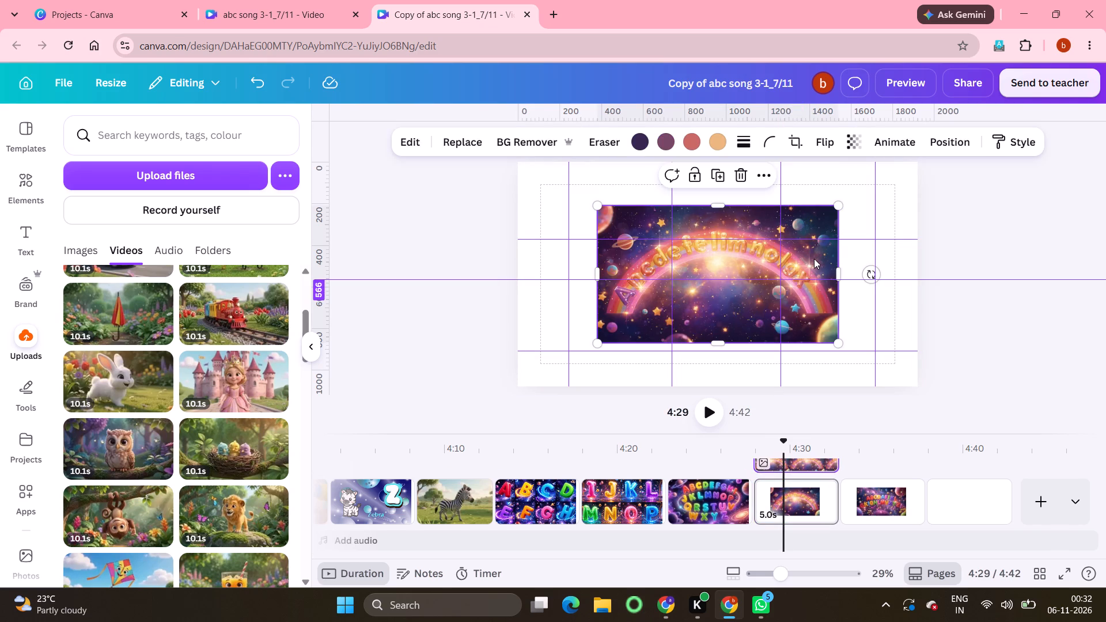
pyautogui.click(891, 142)
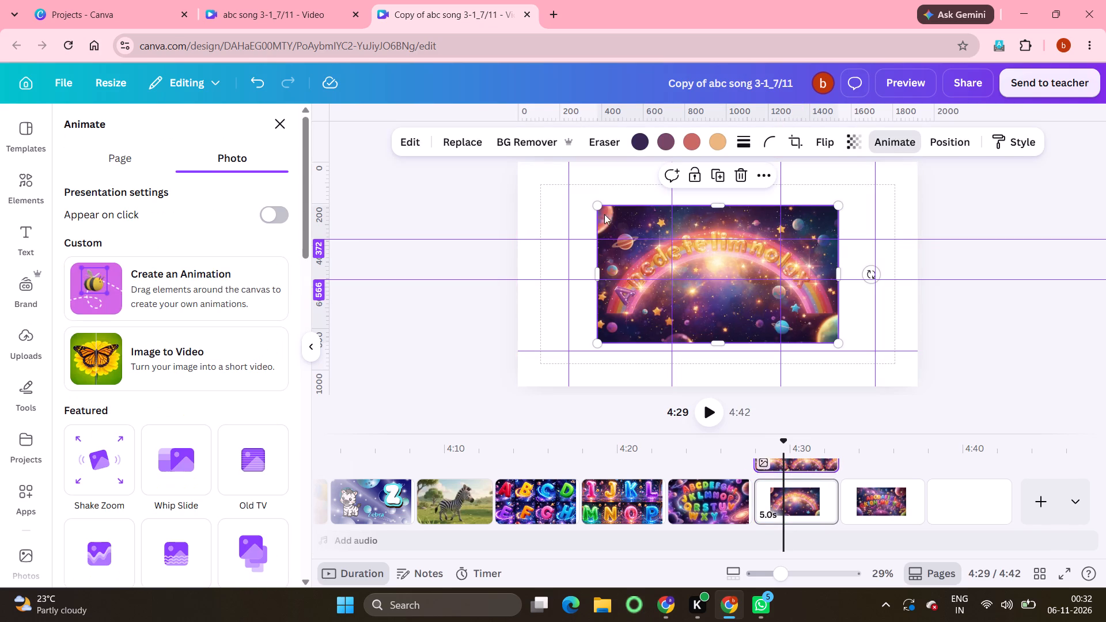
pyautogui.click(176, 351)
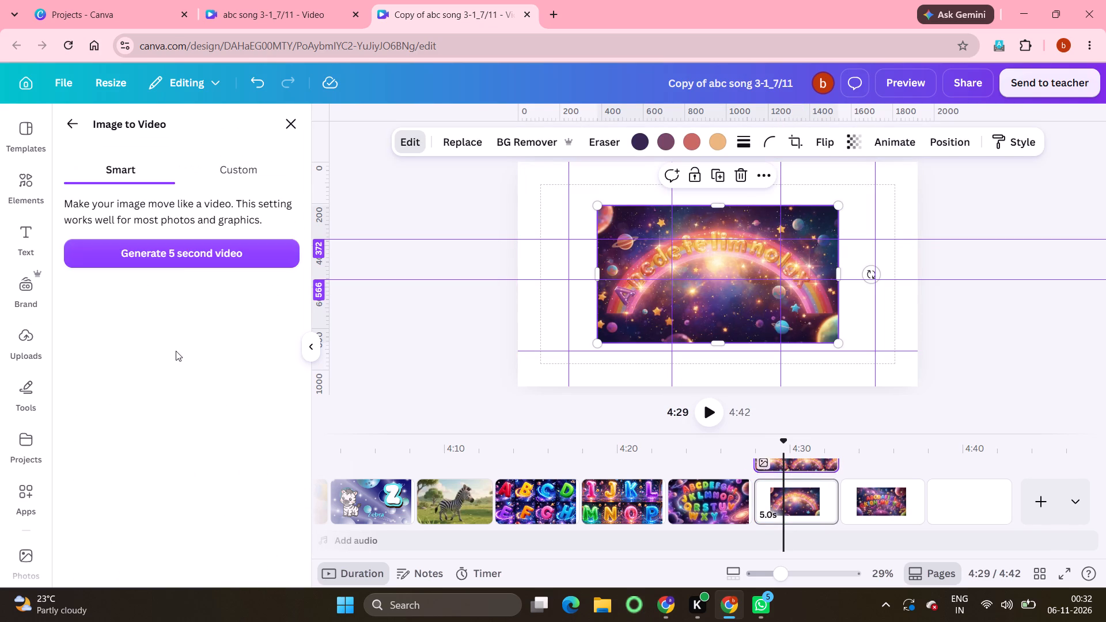
pyautogui.click(181, 244)
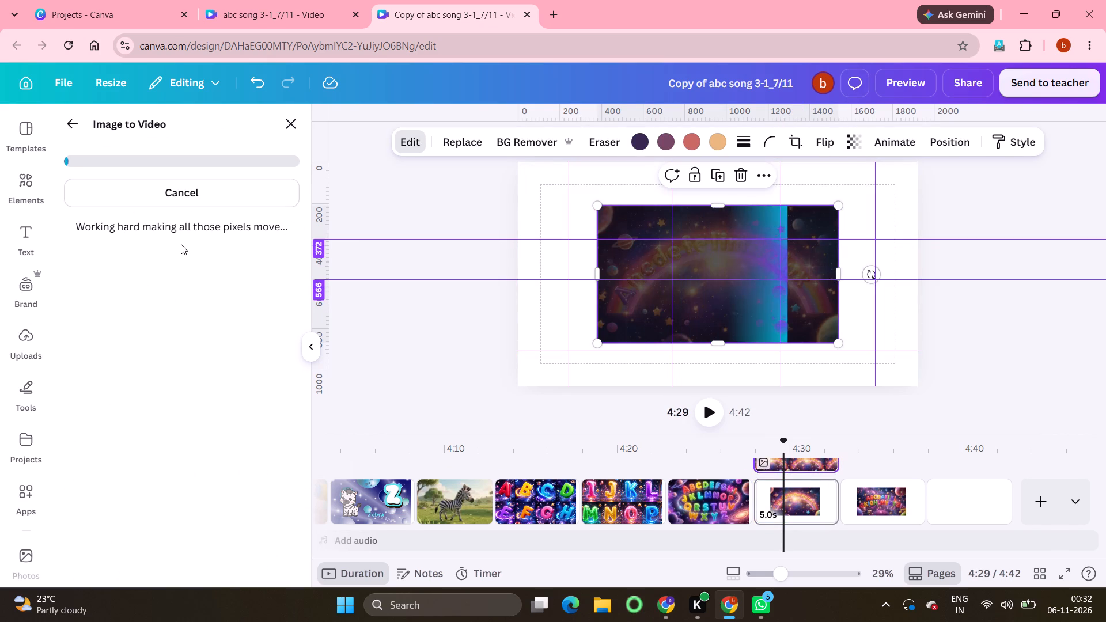
# Add the monkey video to the blank page after the letter M page, then extract its audio and delete the monkey.mp4 track.
pyautogui.hscroll(5, 460, 521)
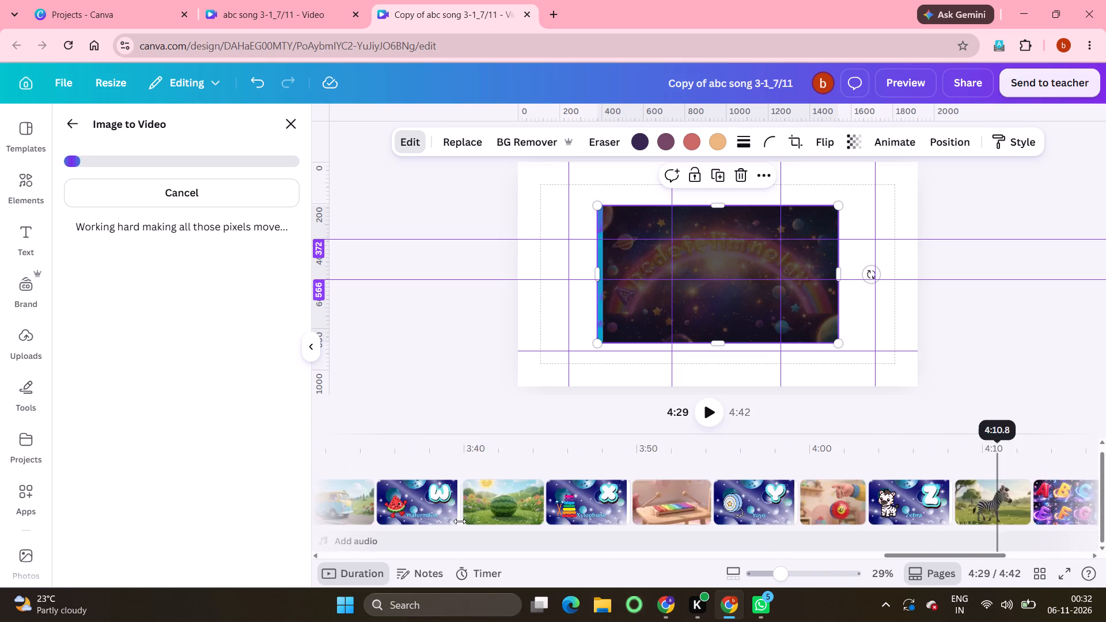
pyautogui.hscroll(7, 460, 521)
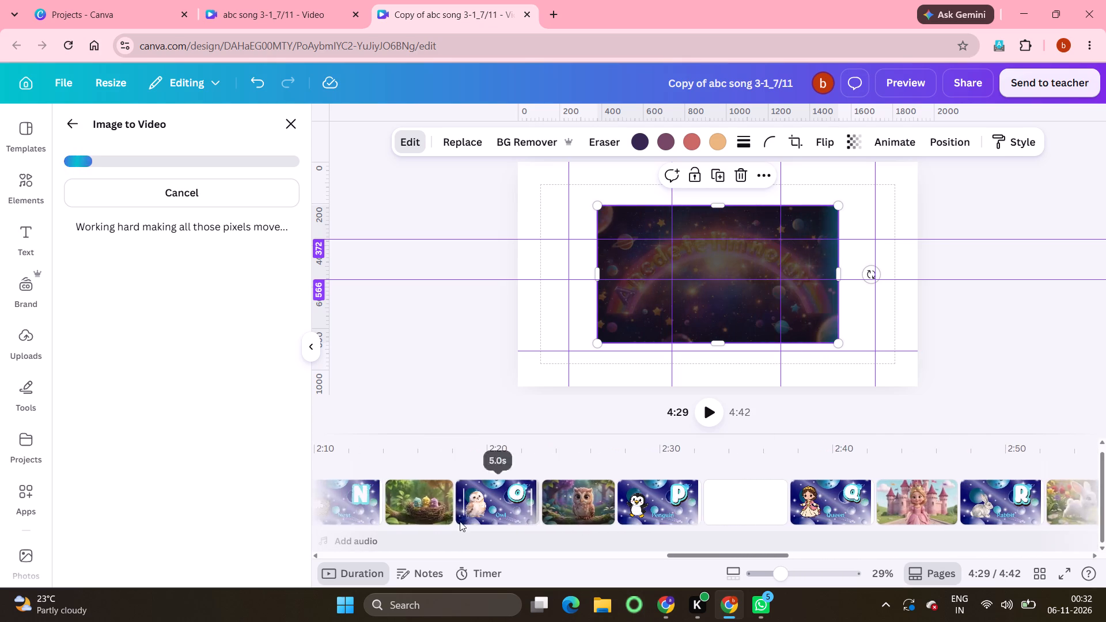
pyautogui.hscroll(4, 460, 521)
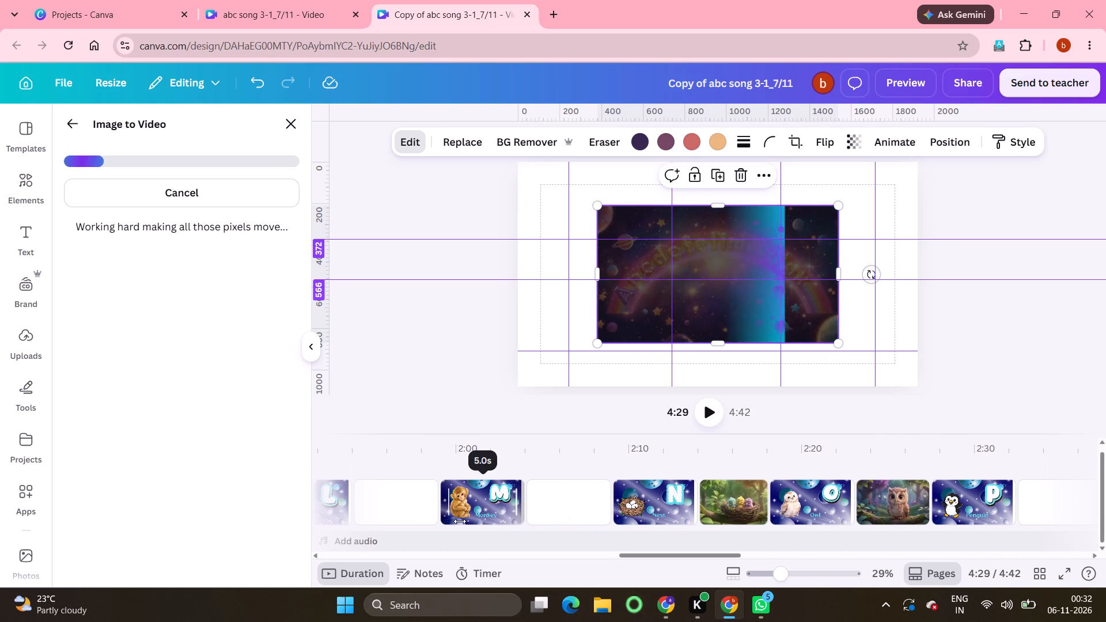
pyautogui.click(572, 503)
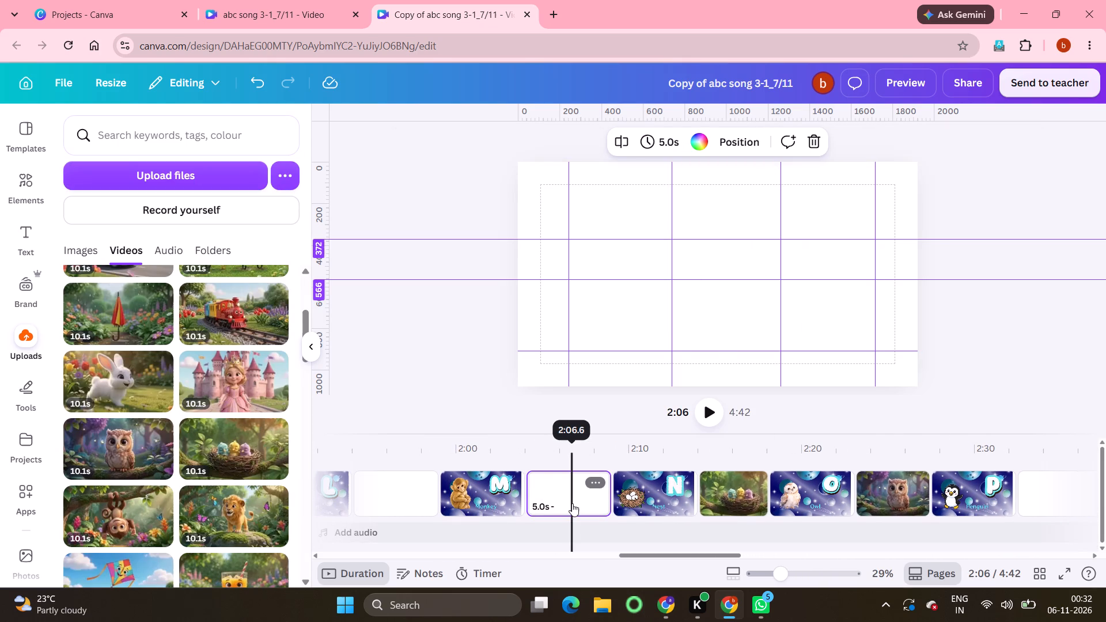
pyautogui.click(120, 511)
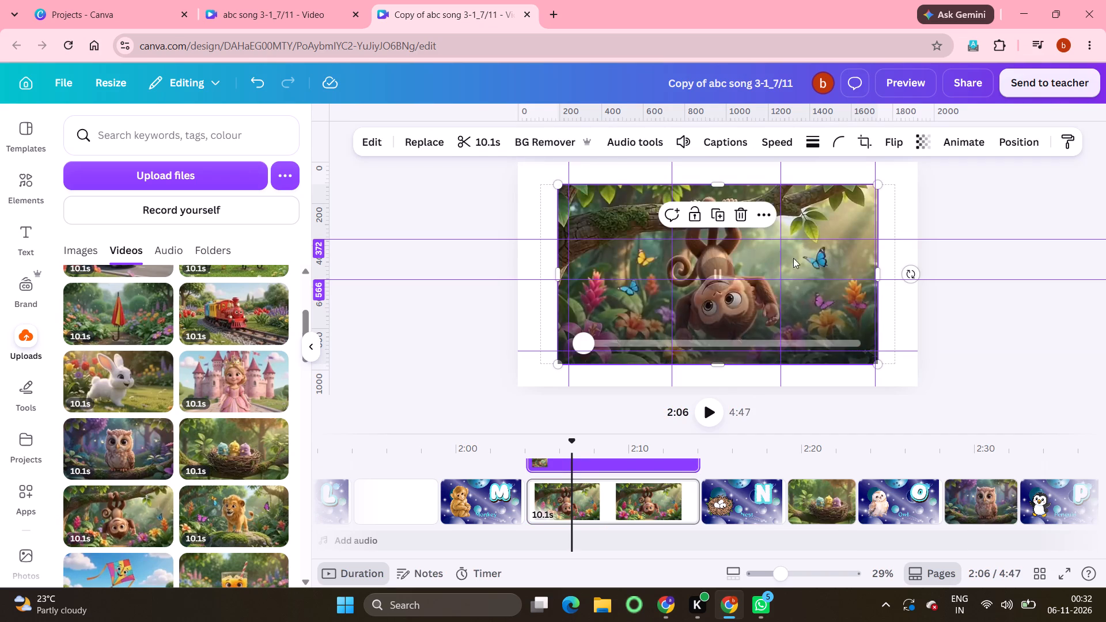
pyautogui.click(769, 217)
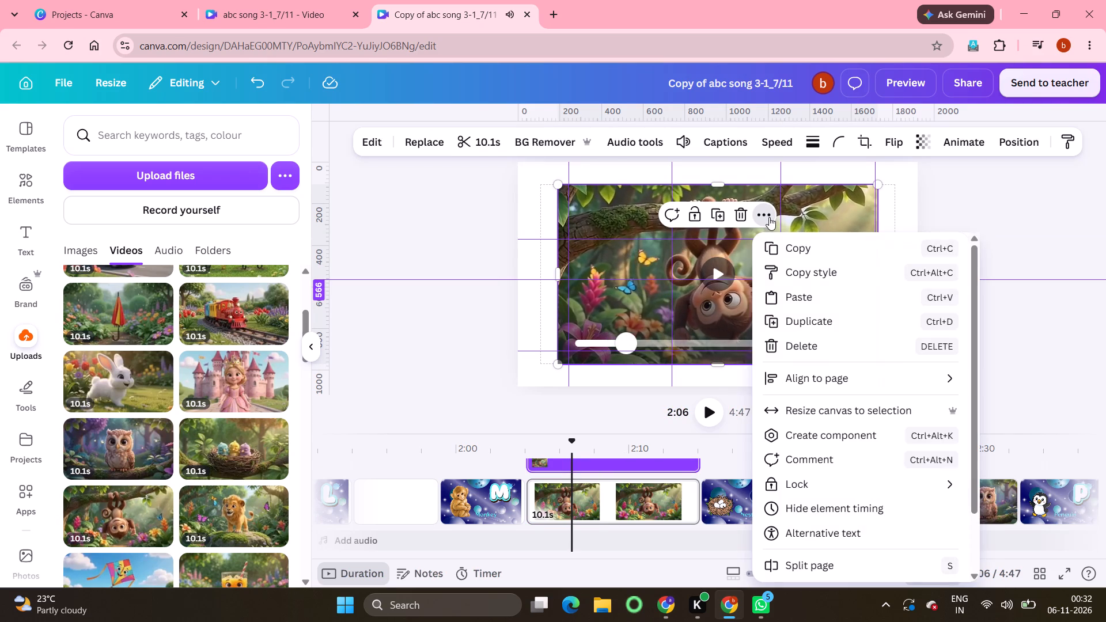
pyautogui.scroll(-4, 831, 498)
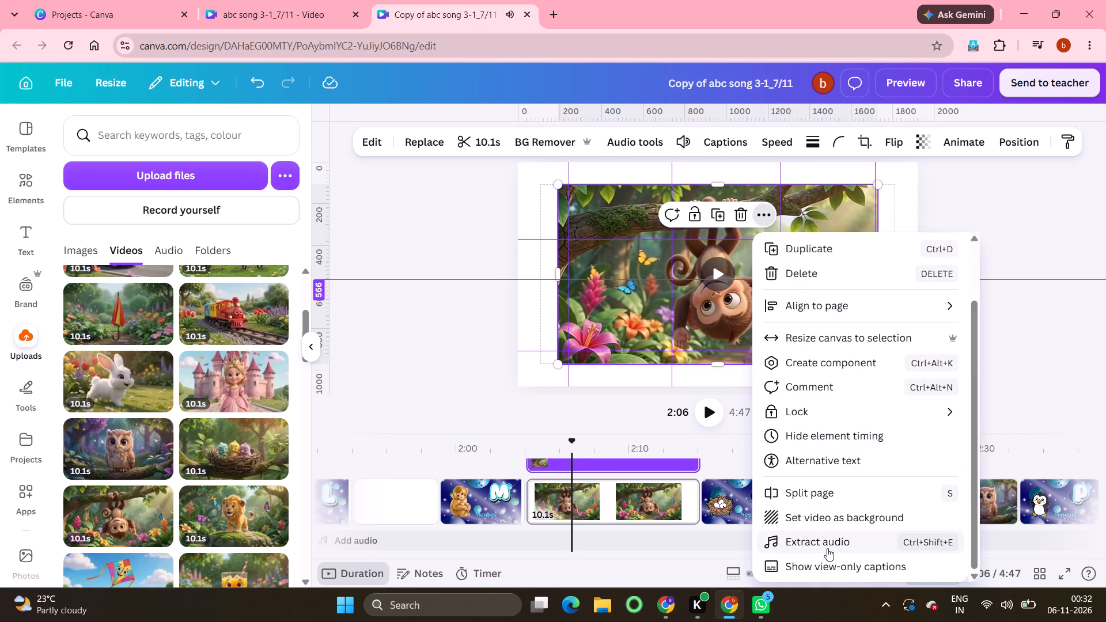
pyautogui.click(827, 541)
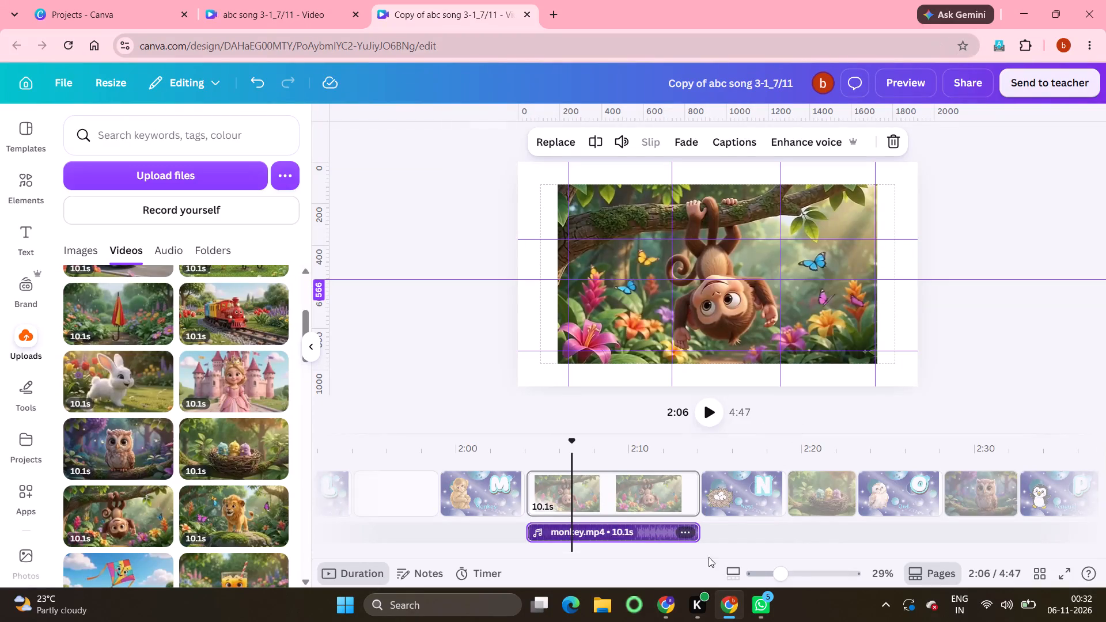
pyautogui.click(687, 536)
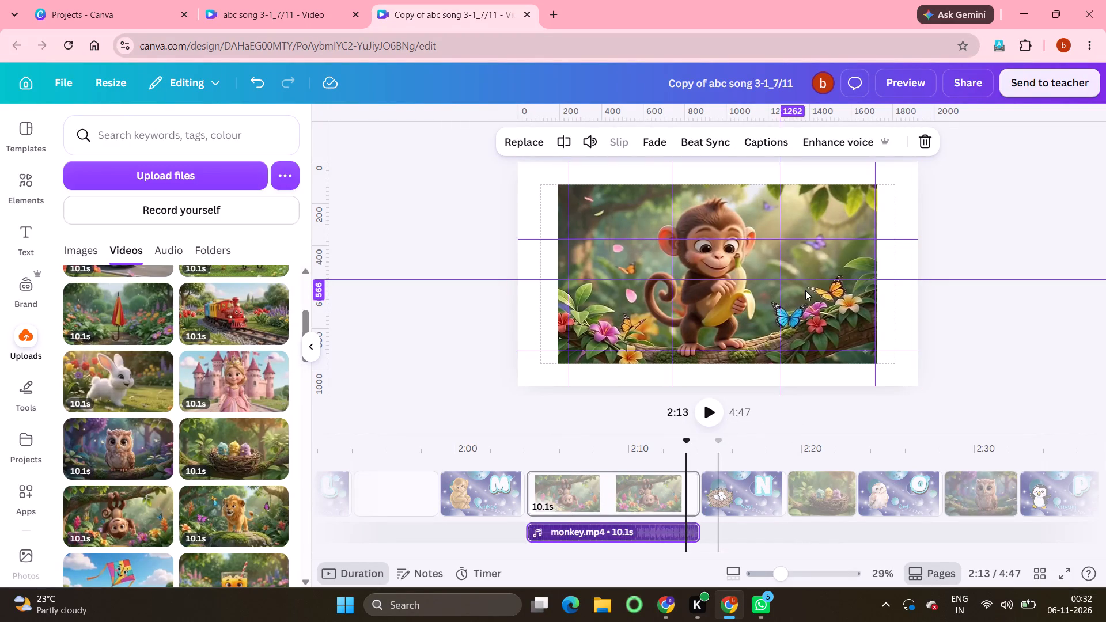
pyautogui.click(683, 531)
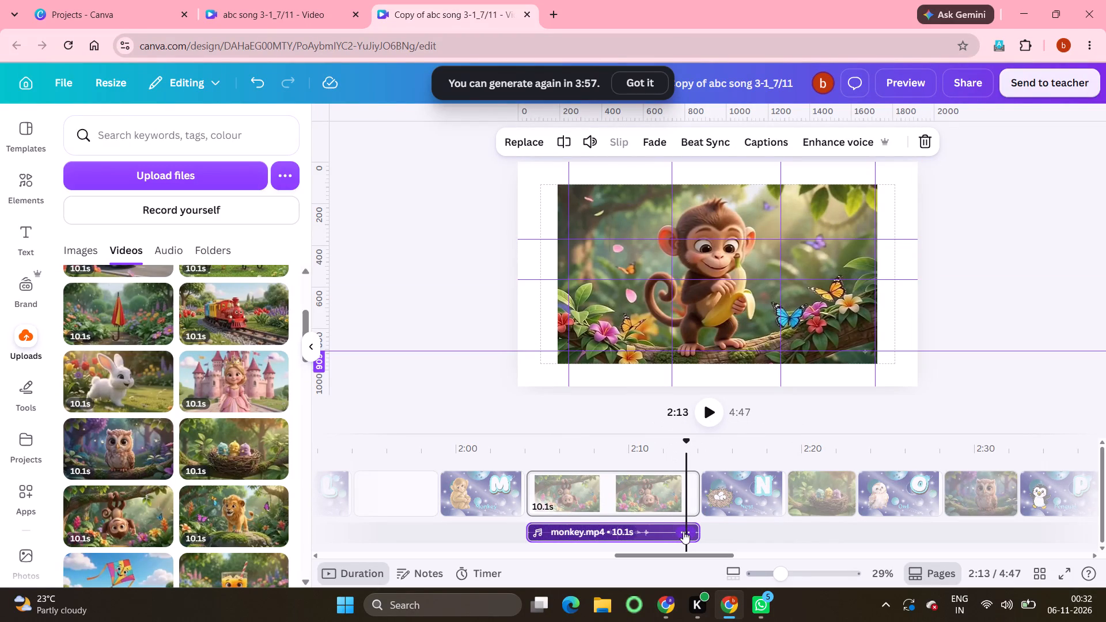
pyautogui.click(753, 351)
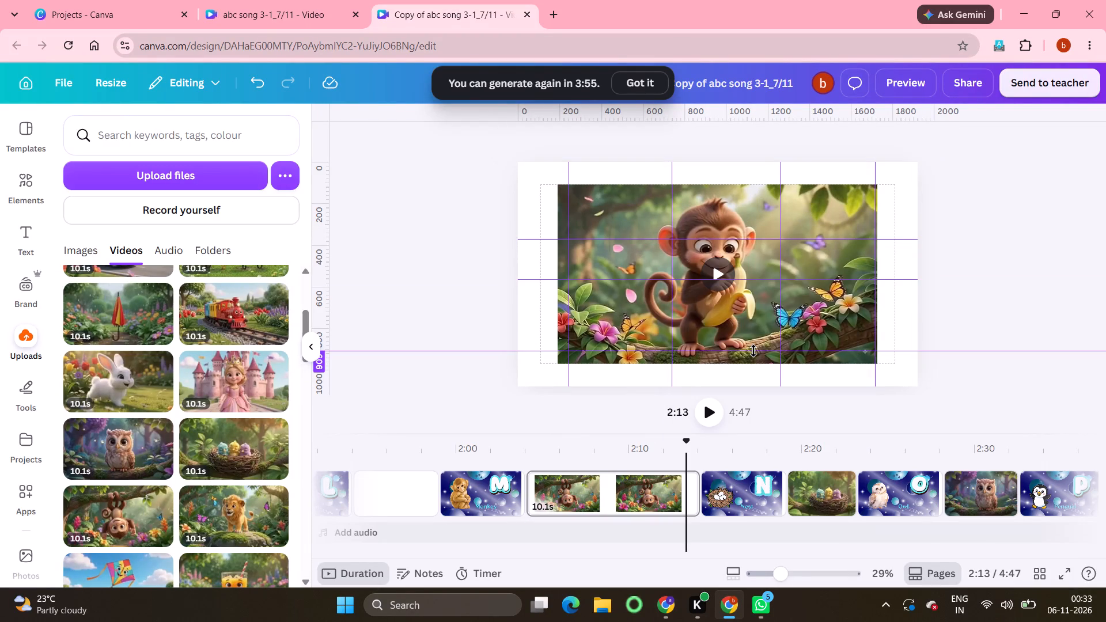
# Set the monkey video as its page's background and trim the page to about 3.9 seconds.
pyautogui.rightClick(814, 308)
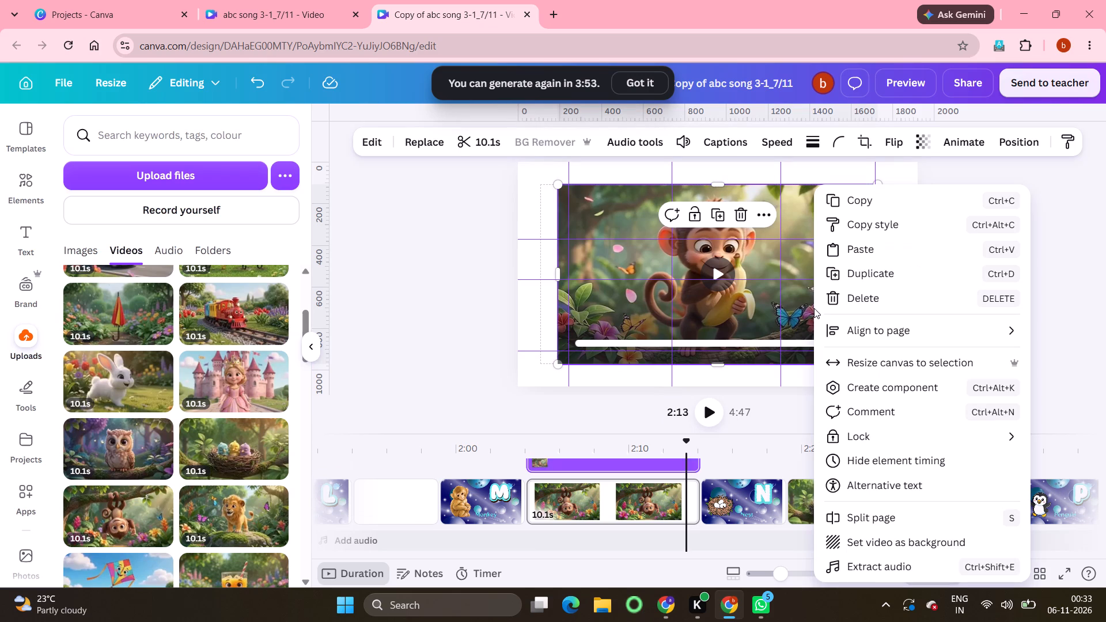
pyautogui.click(866, 540)
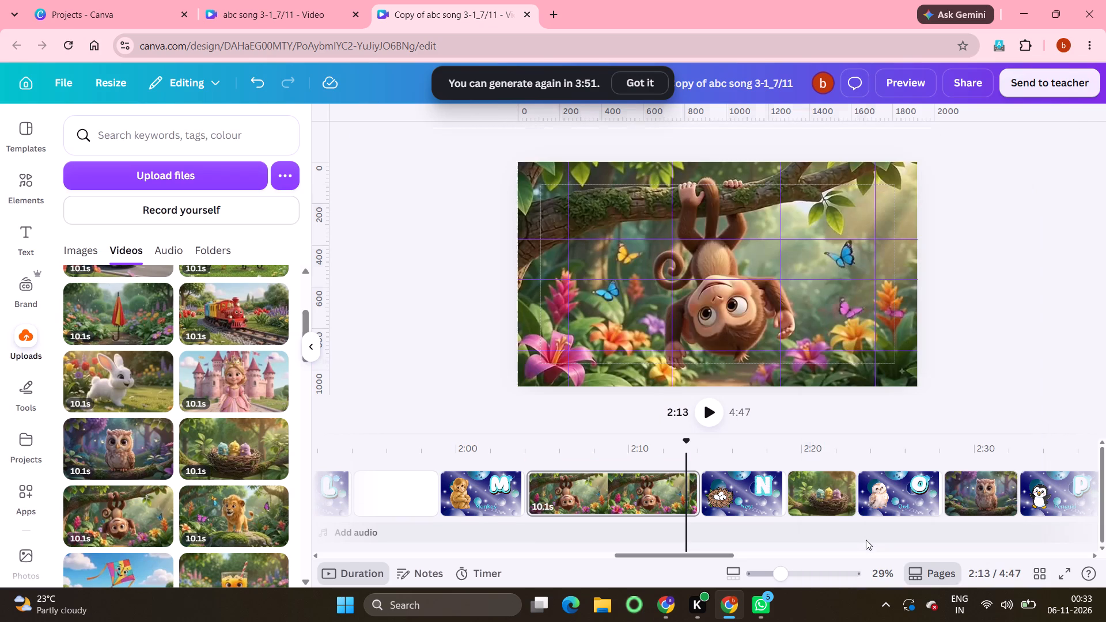
pyautogui.moveTo(680, 495); pyautogui.dragTo(580, 485)
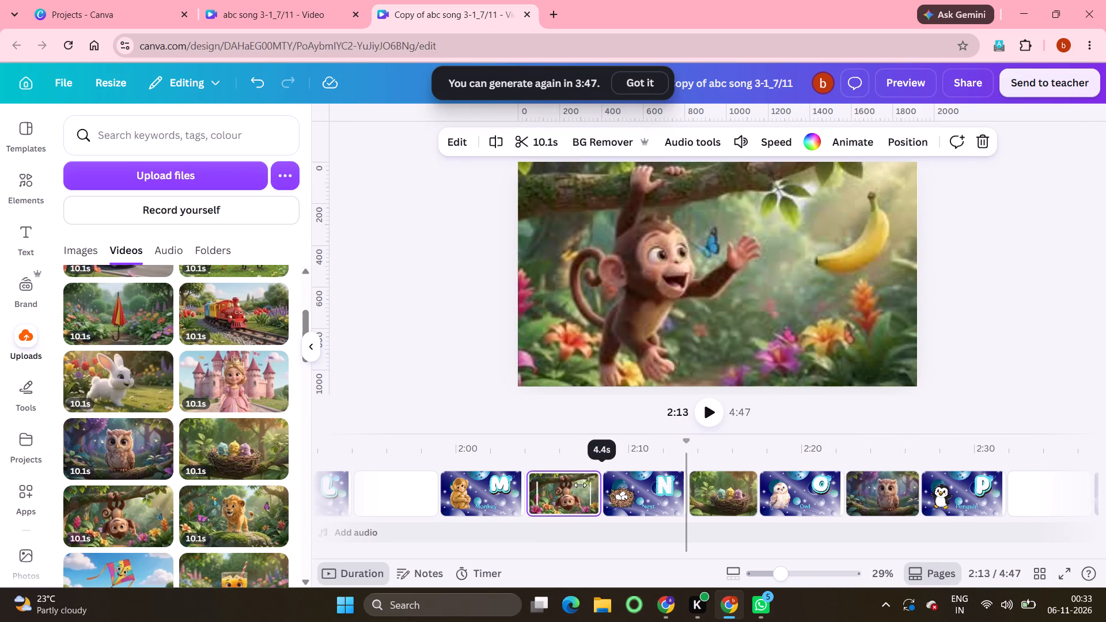
pyautogui.moveTo(580, 485); pyautogui.dragTo(574, 484)
# Add the lion video to the blank page after the letter L page, then extract its audio and delete the lion.mp4 track.
pyautogui.hscroll(1, 404, 489)
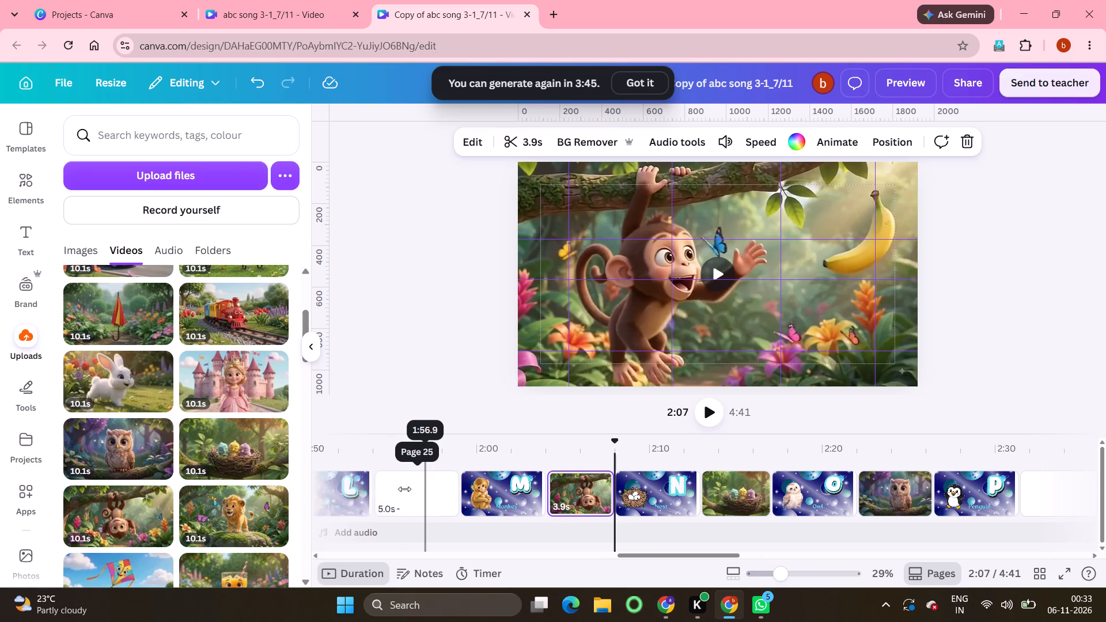
pyautogui.hscroll(3, 404, 489)
pyautogui.click(604, 488)
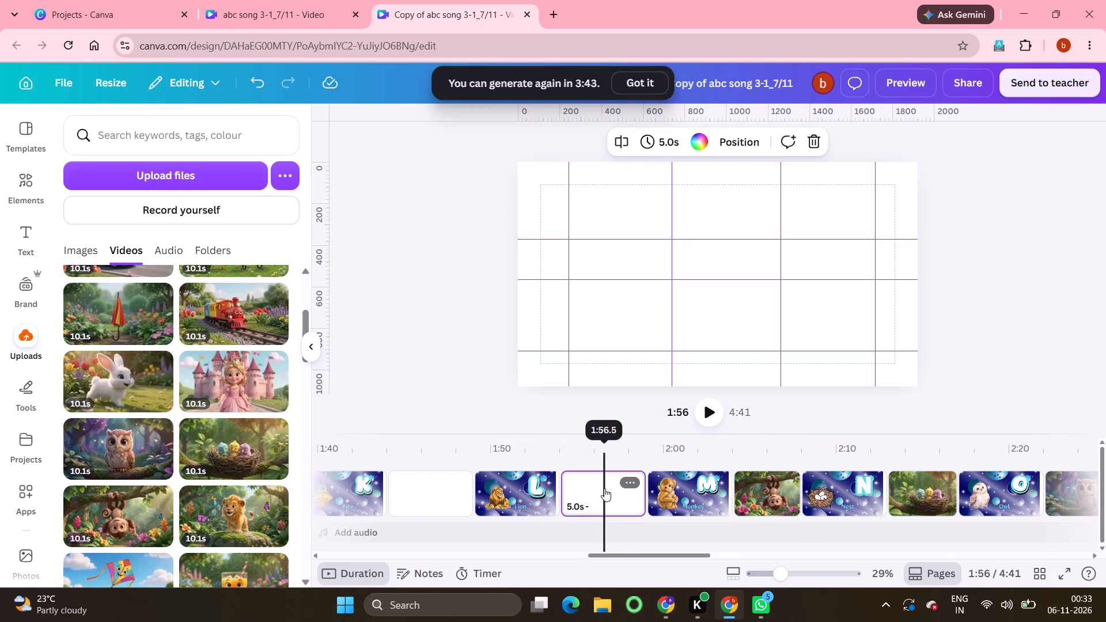
pyautogui.click(234, 505)
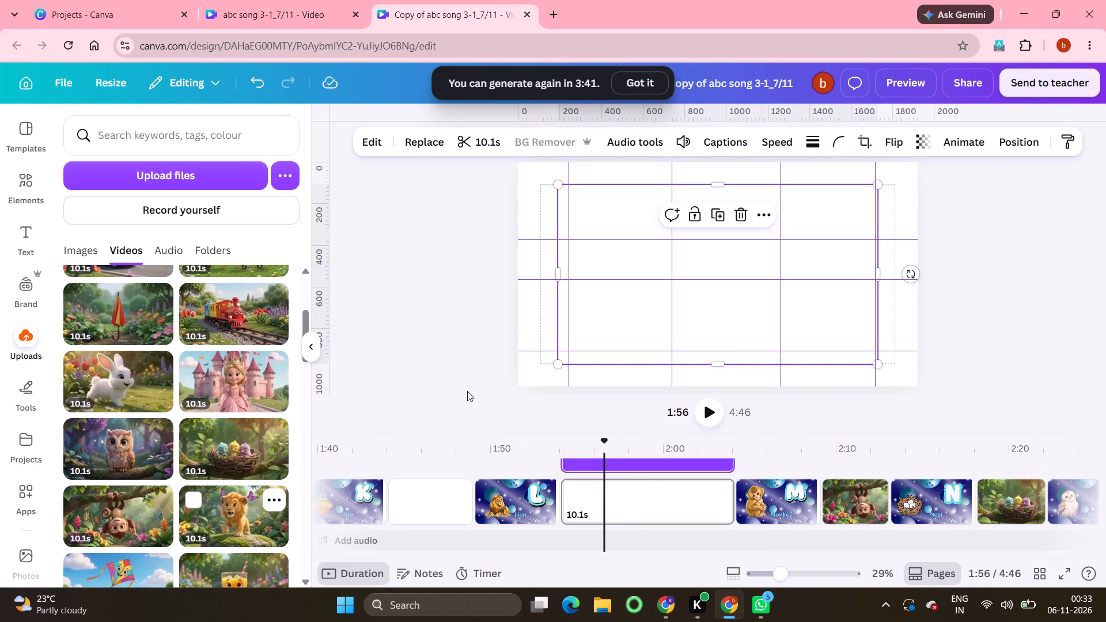
pyautogui.click(762, 213)
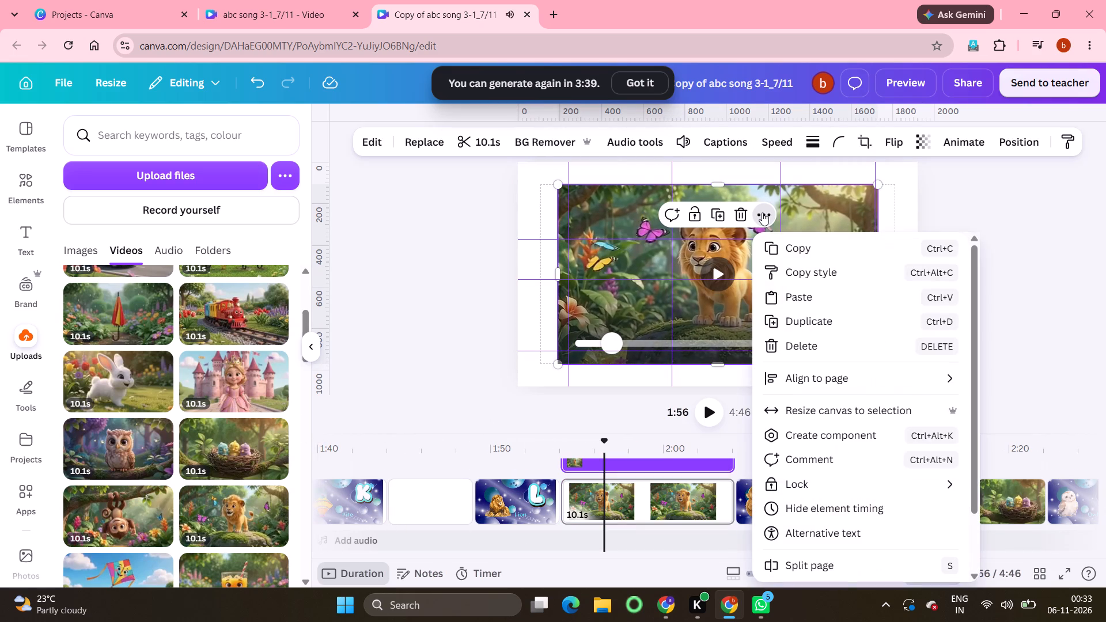
pyautogui.scroll(-3, 811, 511)
pyautogui.click(819, 542)
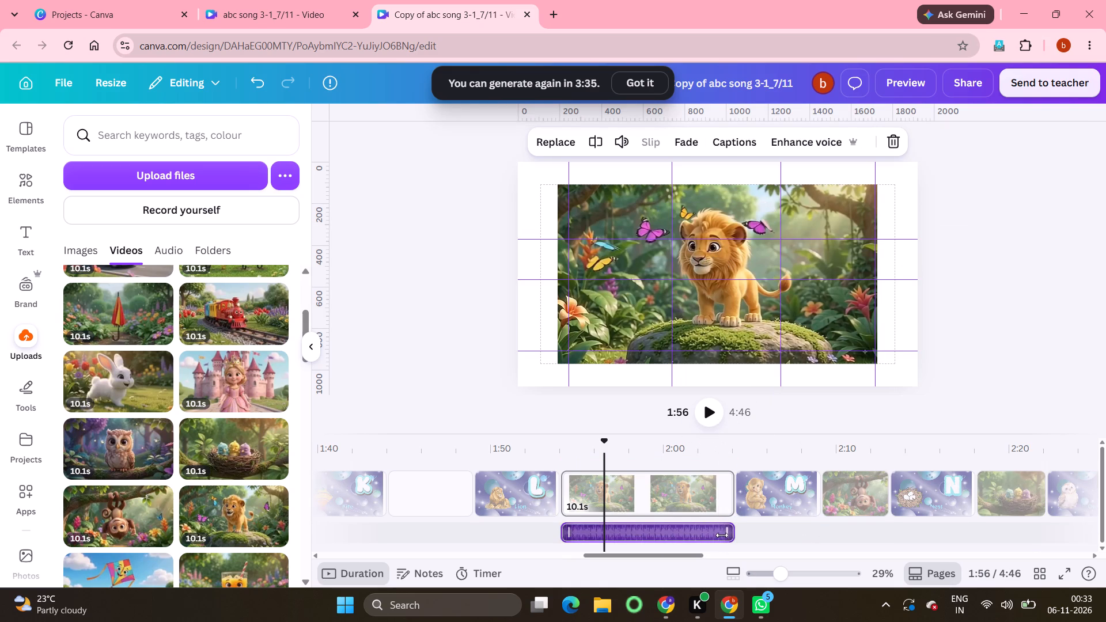
pyautogui.click(715, 534)
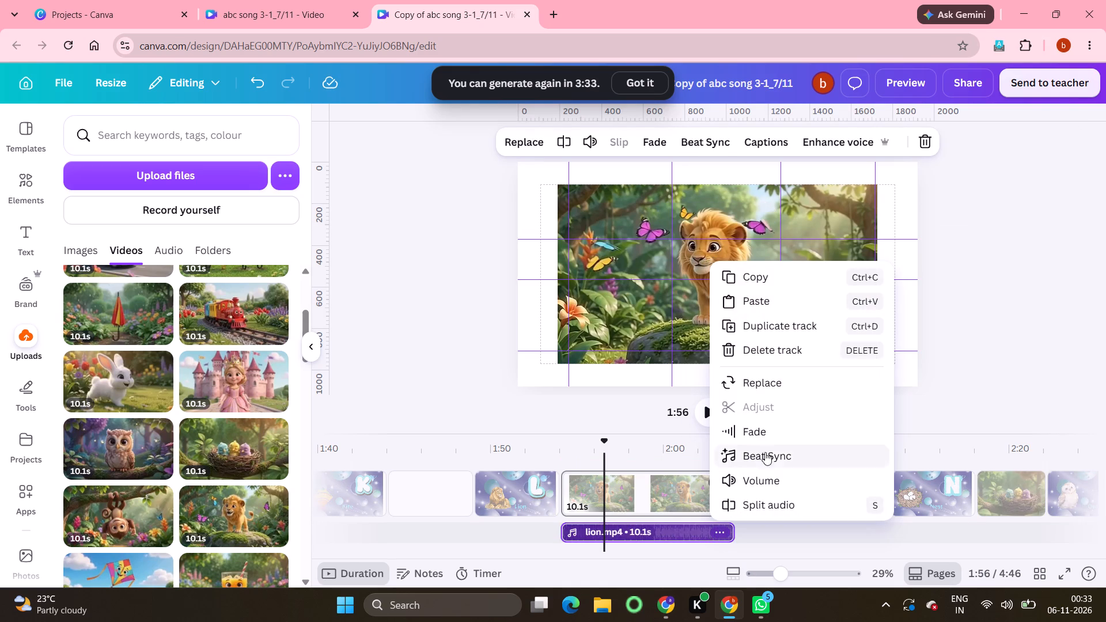
pyautogui.click(763, 342)
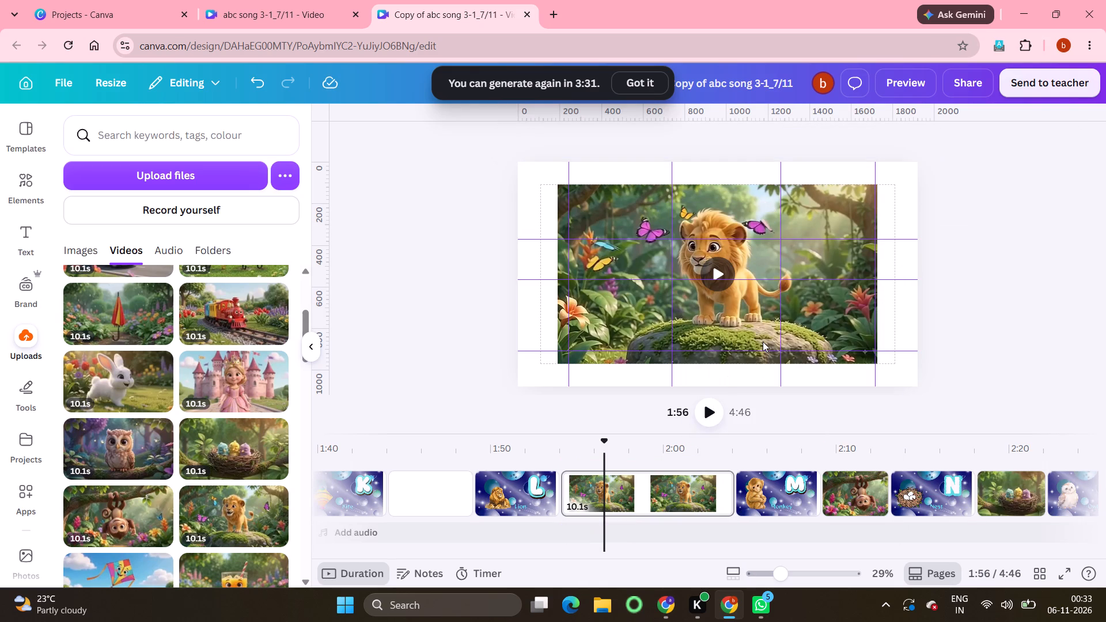
# Set the lion video as its page's background and trim the page to about 3.9 seconds.
pyautogui.rightClick(846, 221)
pyautogui.click(930, 542)
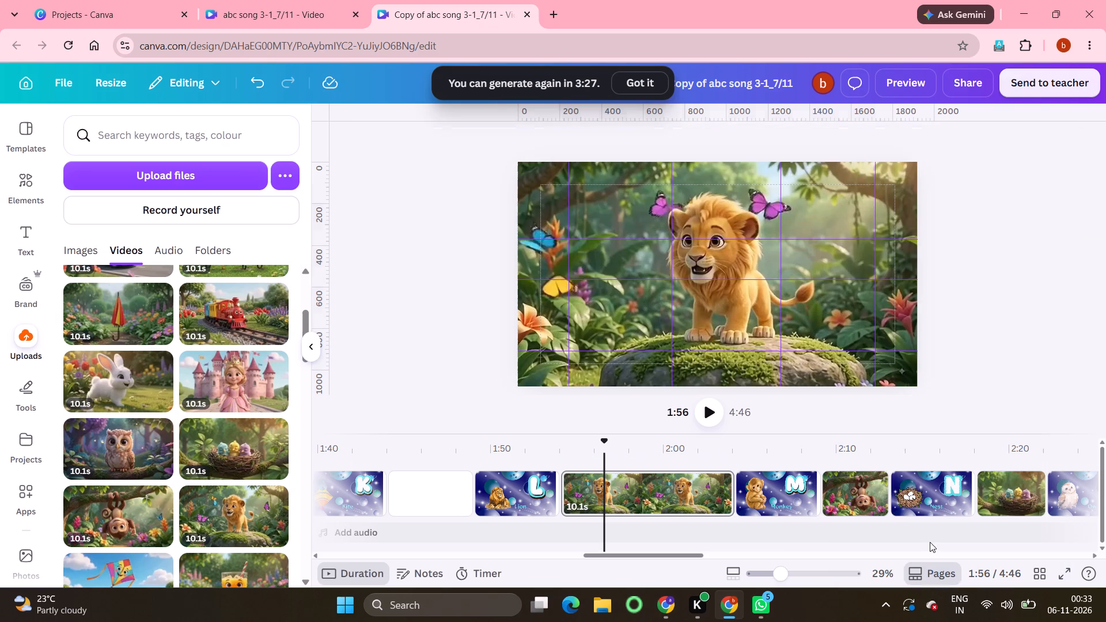
pyautogui.moveTo(724, 492); pyautogui.dragTo(680, 492)
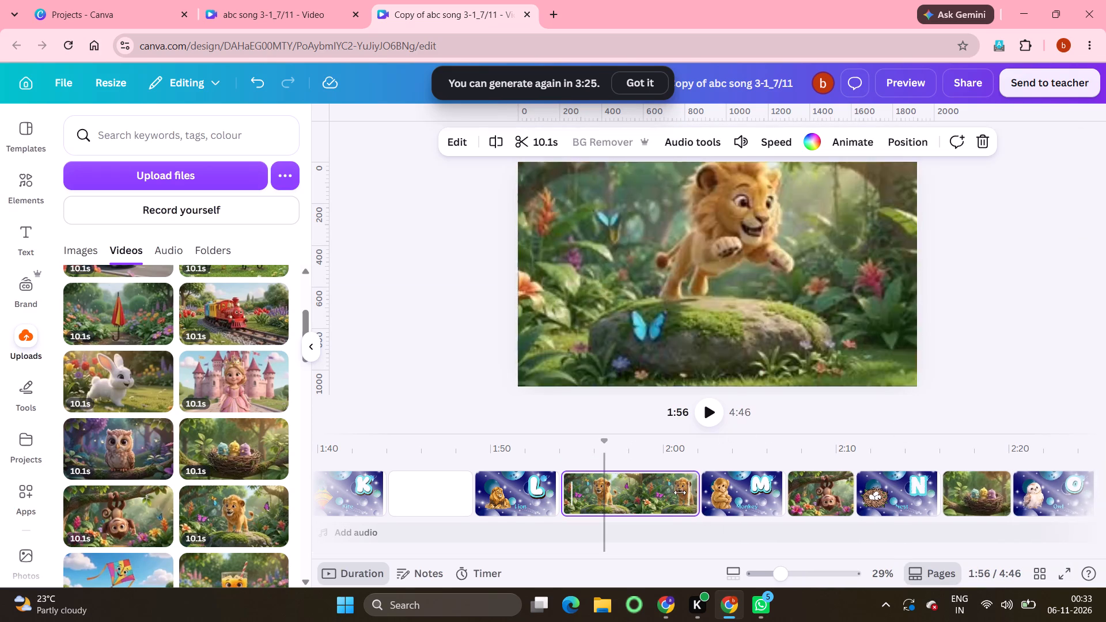
pyautogui.moveTo(680, 492); pyautogui.dragTo(616, 492)
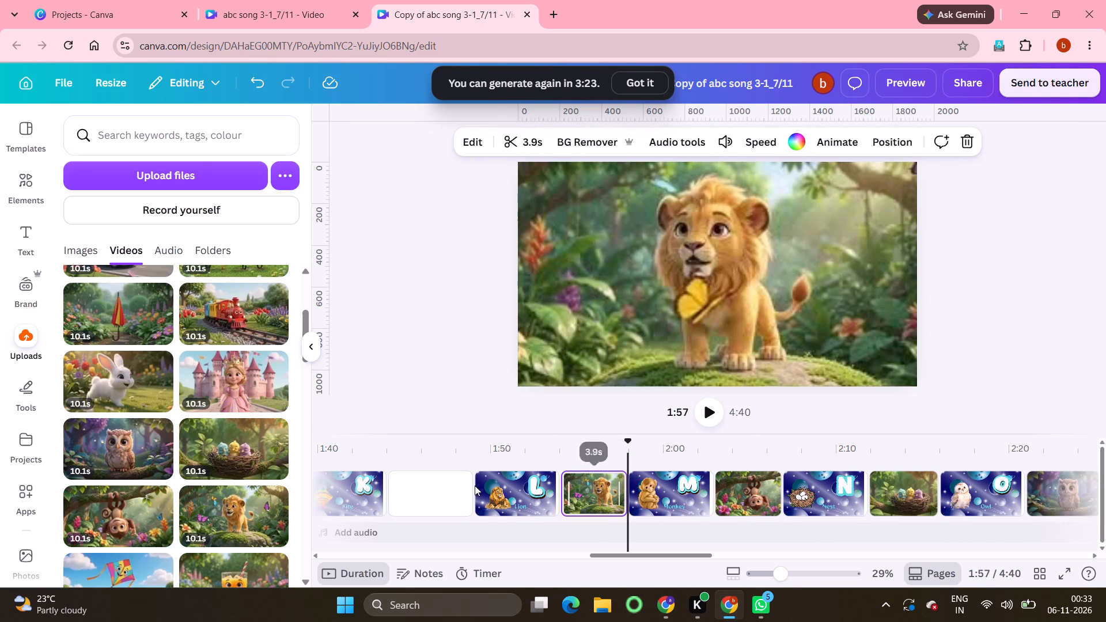
# Add the kite video to the blank page after the letter K page, then extract its audio and delete the kite.mp4 track.
pyautogui.click(434, 482)
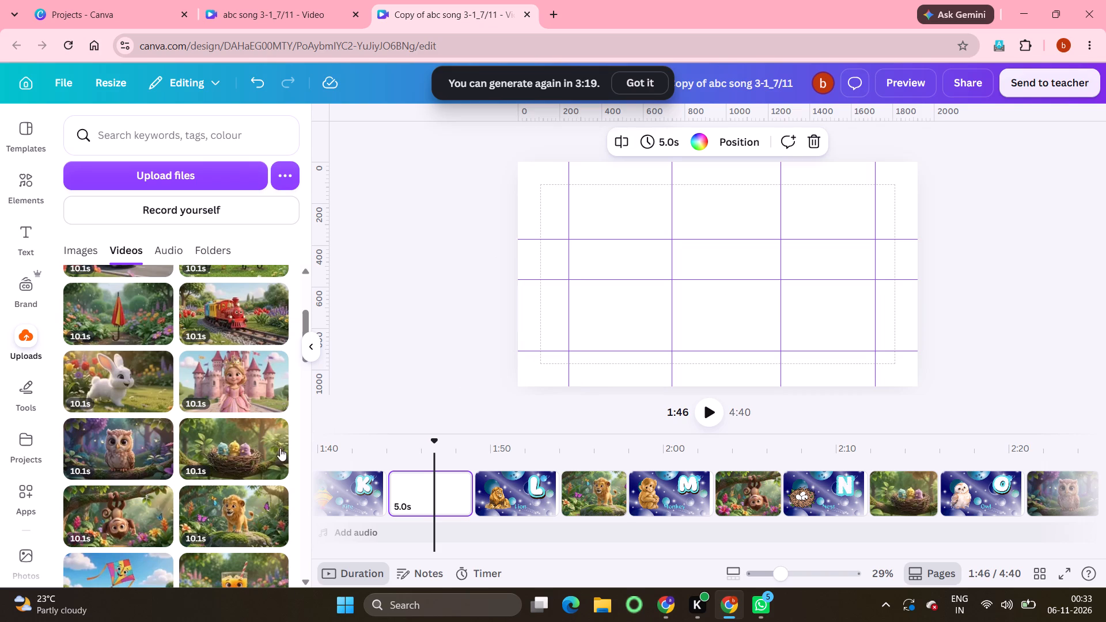
pyautogui.scroll(-2, 249, 469)
pyautogui.click(112, 447)
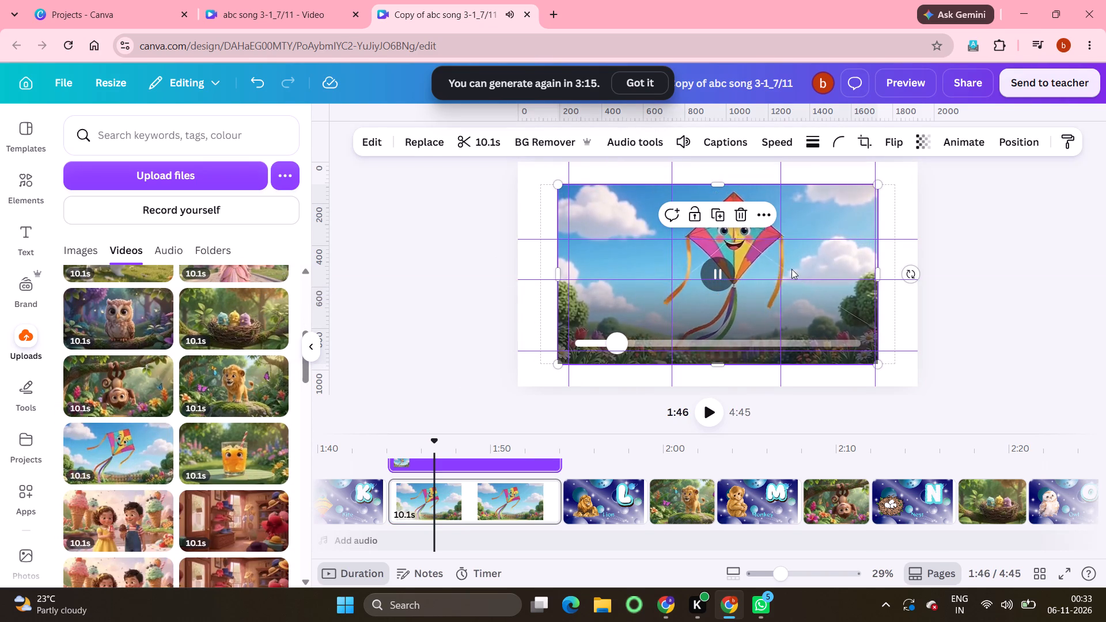
pyautogui.click(764, 218)
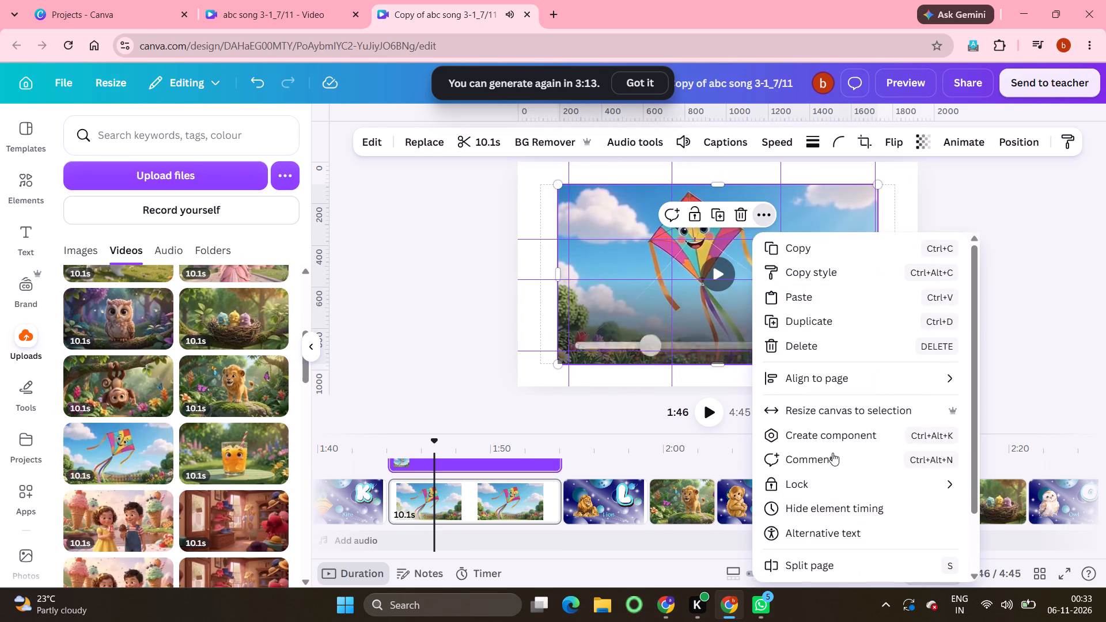
pyautogui.scroll(-3, 833, 501)
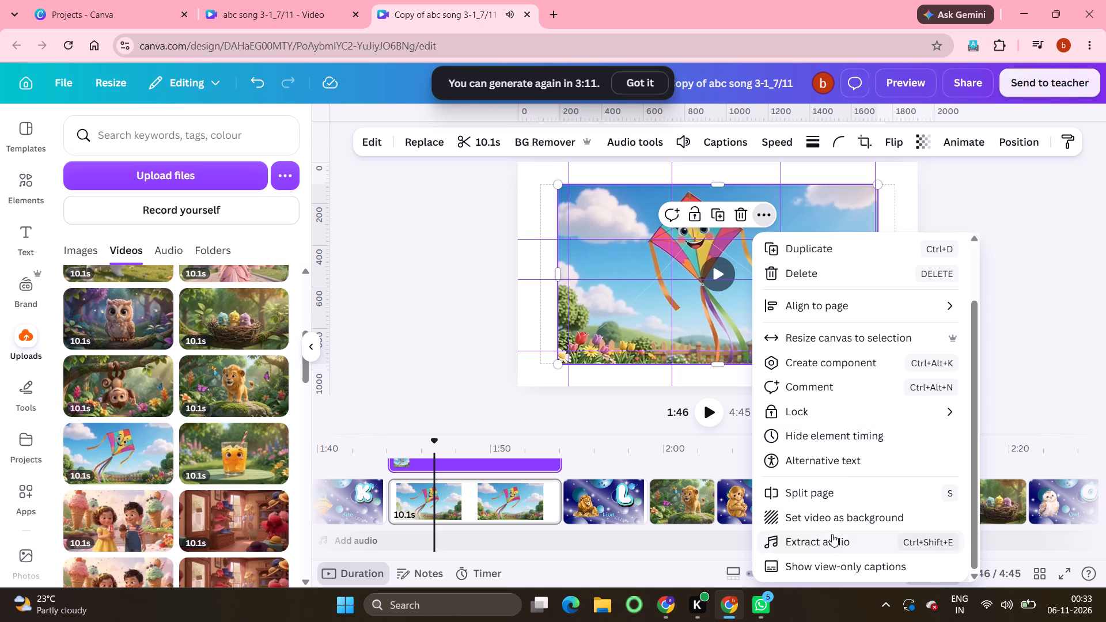
pyautogui.click(832, 534)
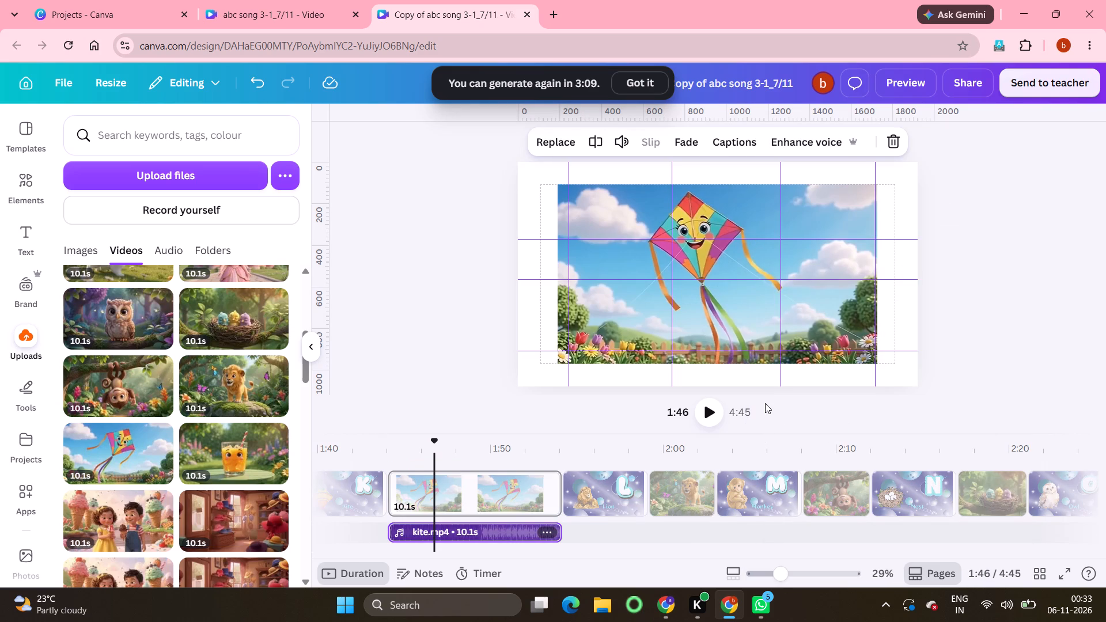
pyautogui.click(547, 533)
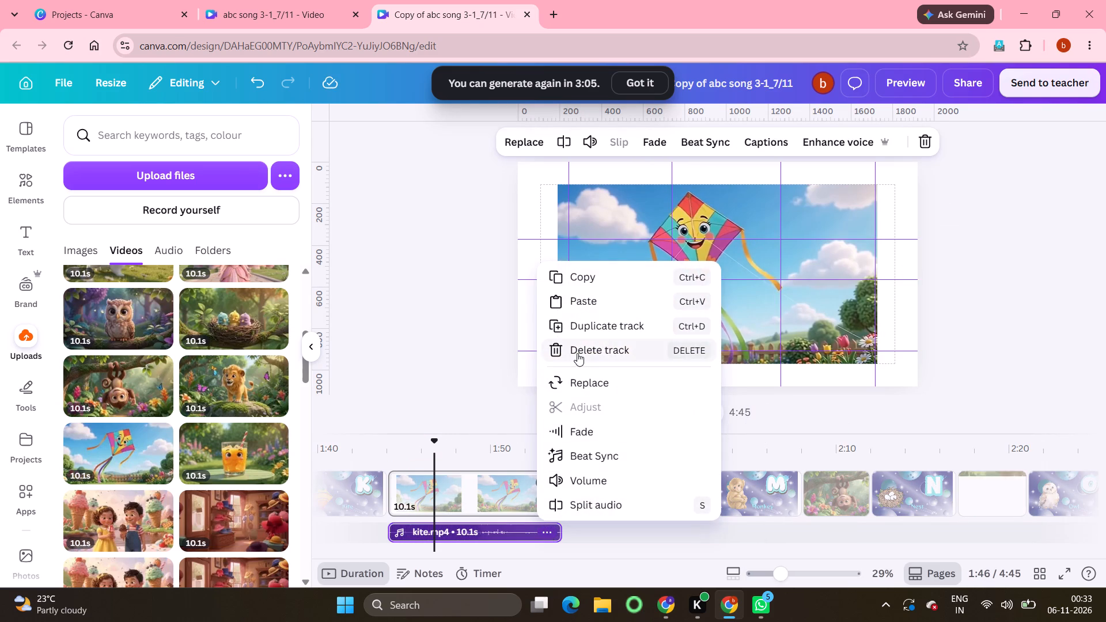
pyautogui.click(577, 353)
# Set the kite video as its page's background and trim the page to about 3.8 seconds.
pyautogui.rightClick(810, 229)
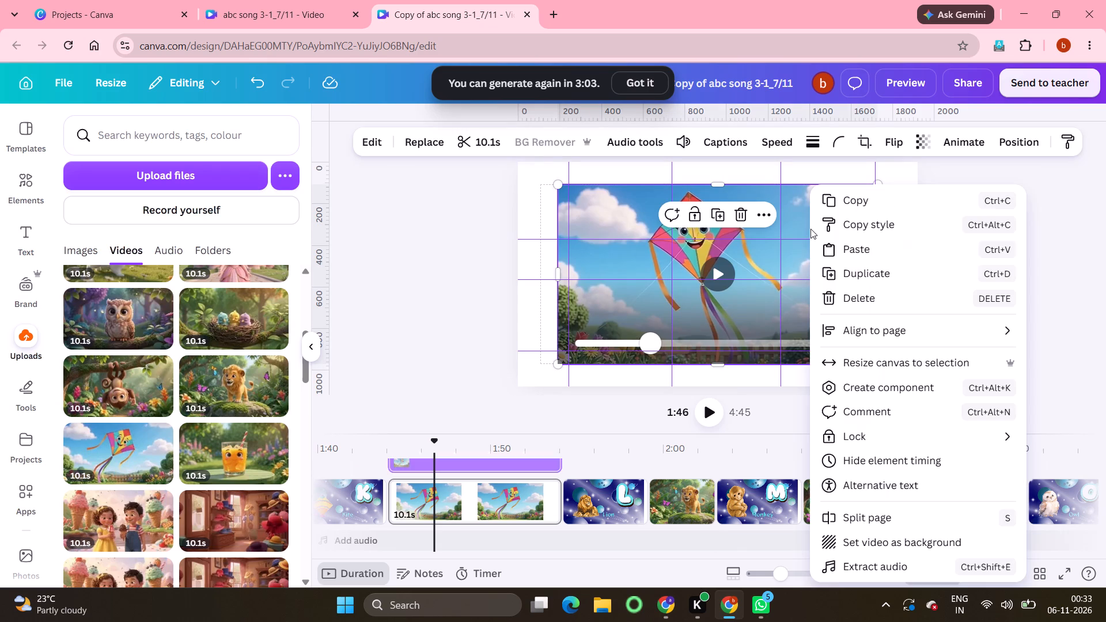
pyautogui.click(866, 540)
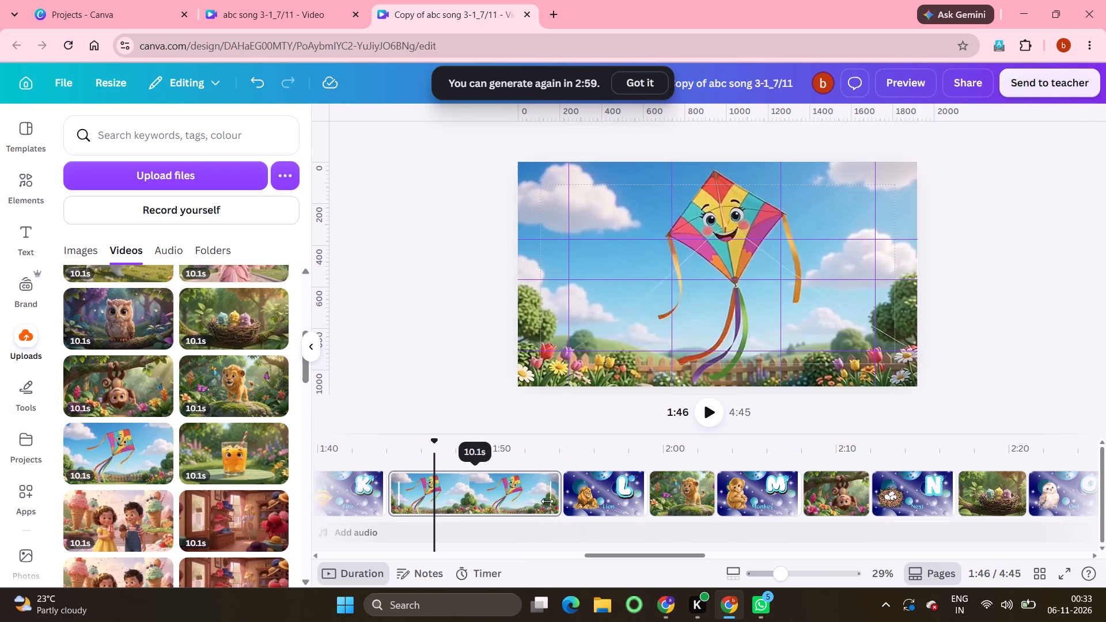
pyautogui.moveTo(547, 501); pyautogui.dragTo(455, 487)
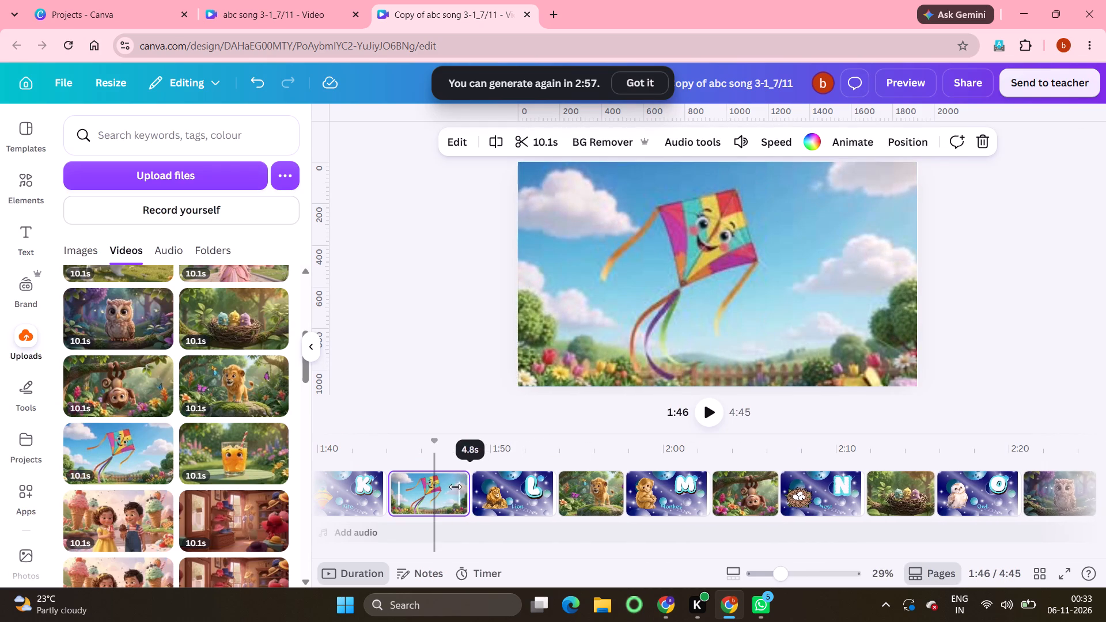
pyautogui.moveTo(455, 487); pyautogui.dragTo(440, 481)
# Add the orange juice video to the blank page after the letter J page and set it as the page's background.
pyautogui.hscroll(1, 388, 493)
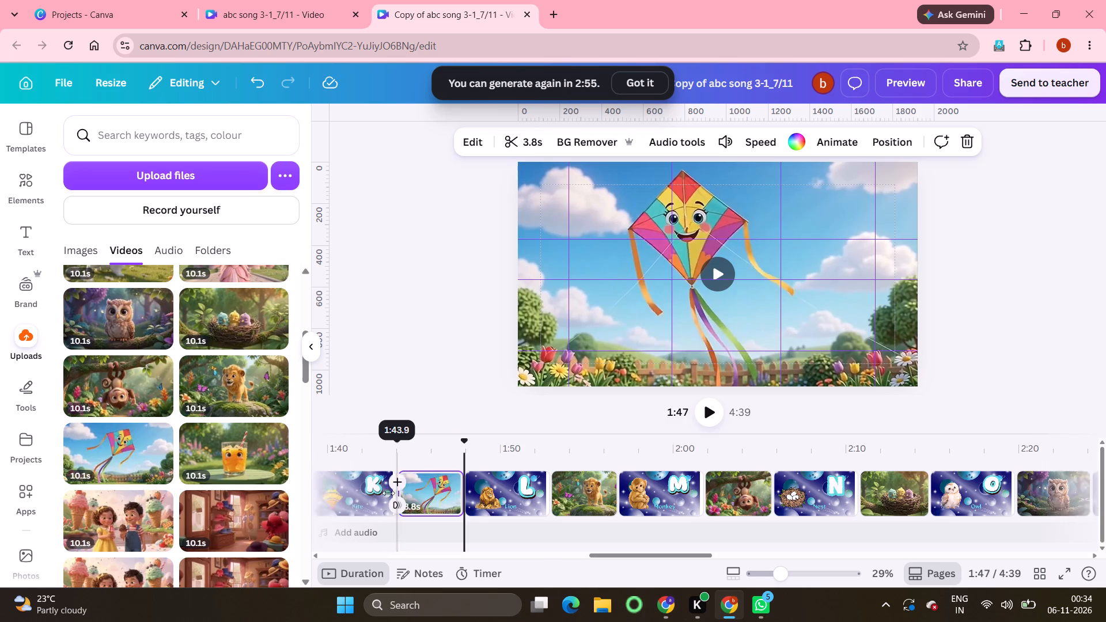
pyautogui.hscroll(4, 388, 493)
pyautogui.click(518, 486)
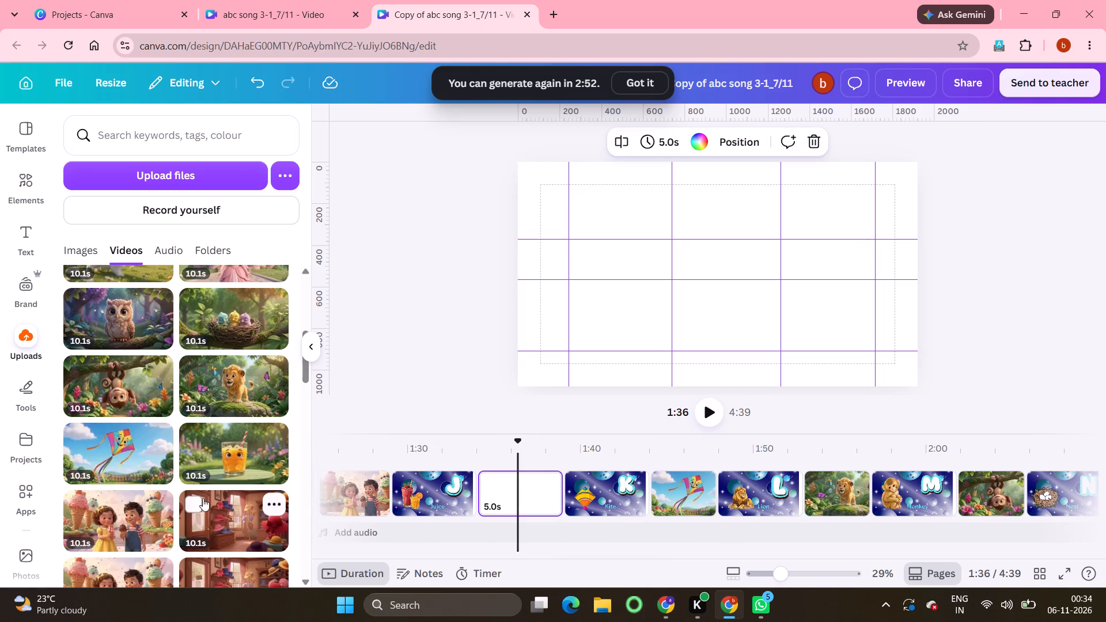
pyautogui.click(233, 450)
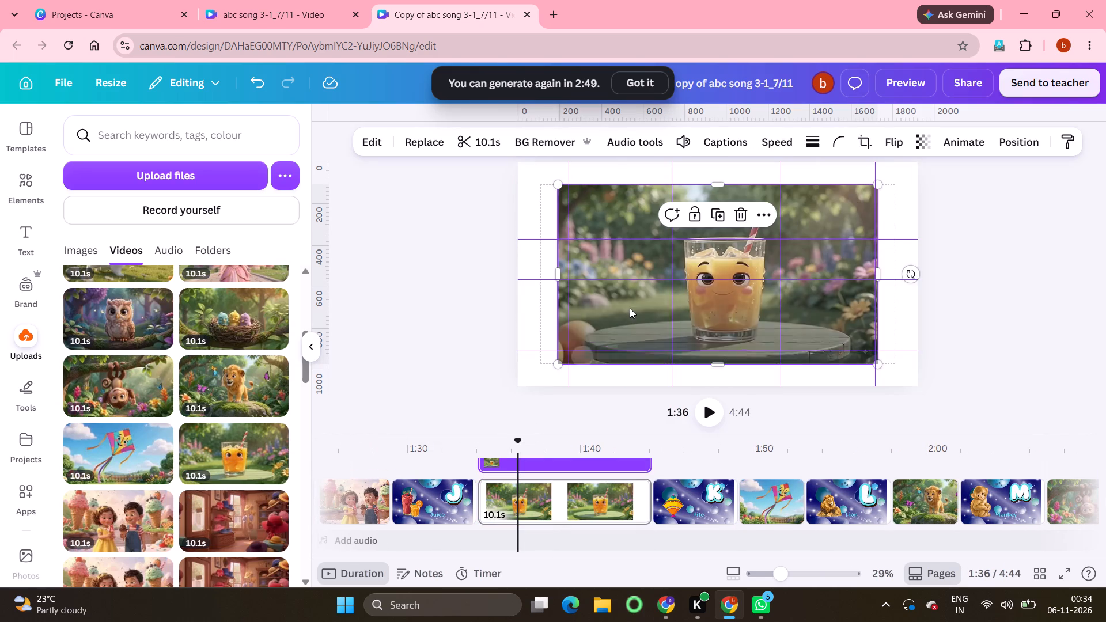
pyautogui.click(764, 217)
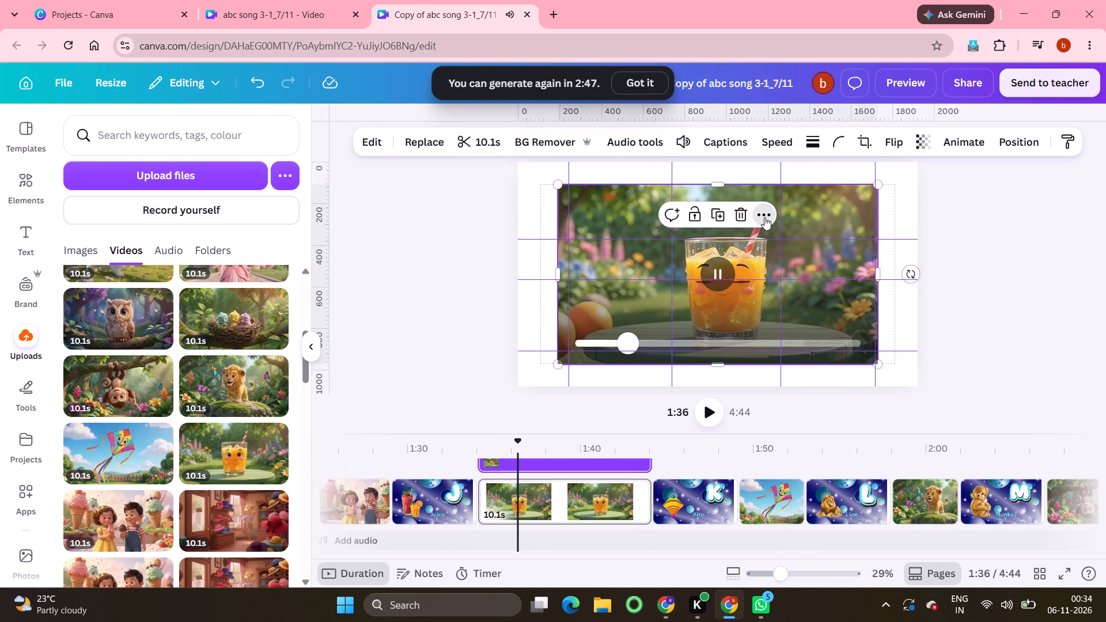
pyautogui.scroll(-3, 843, 464)
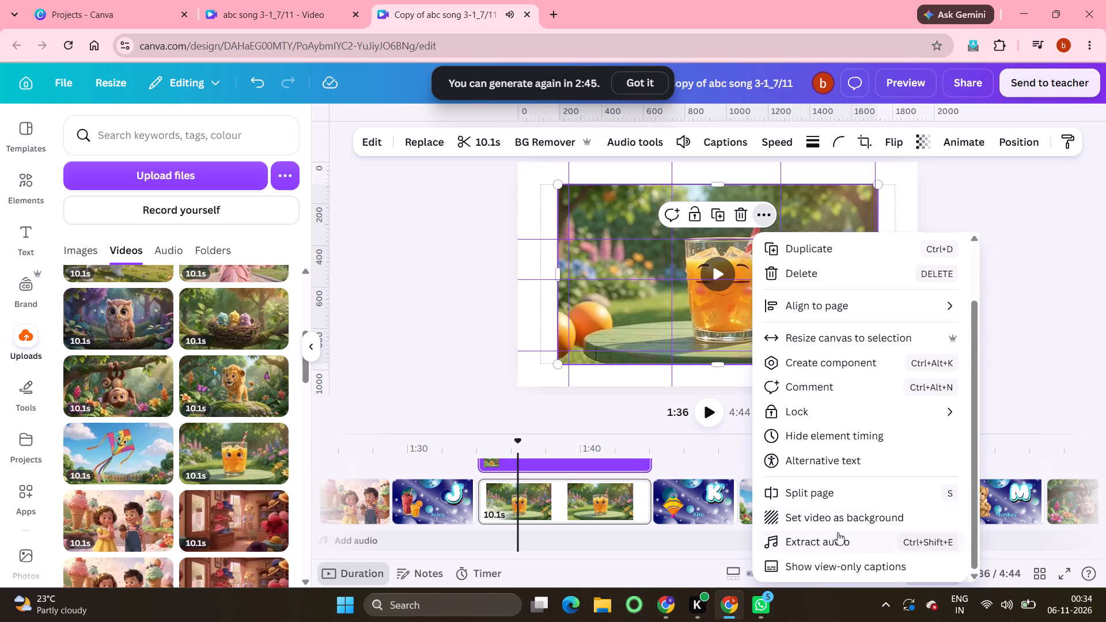
pyautogui.click(832, 518)
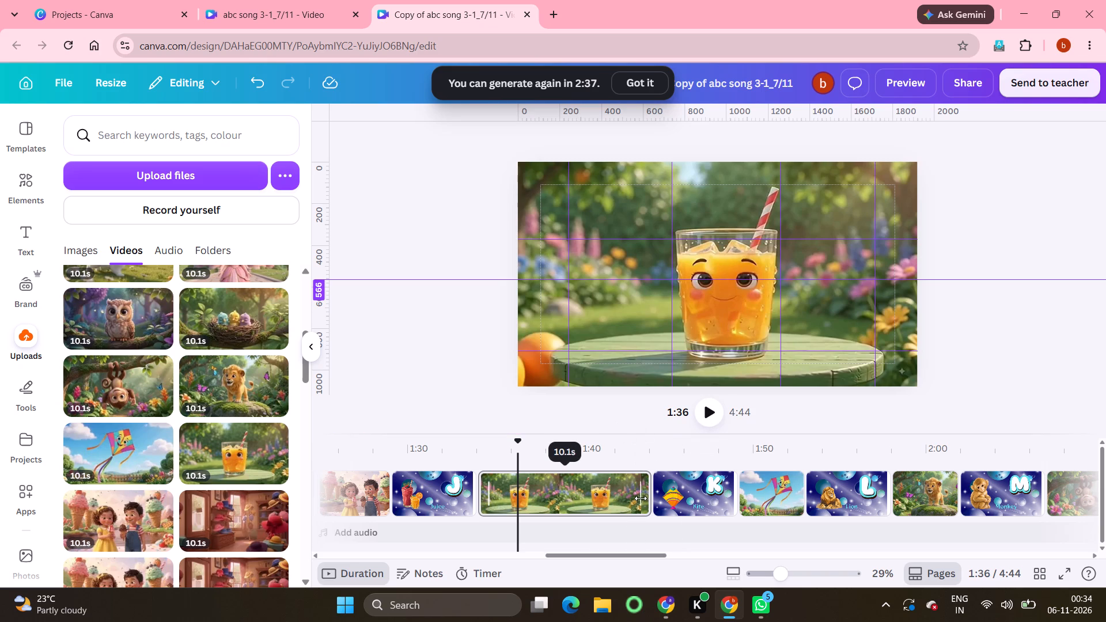
# Briefly preview the juice page, then extract the background video's audio and delete the juice 2.mp4 track.
pyautogui.click(713, 408)
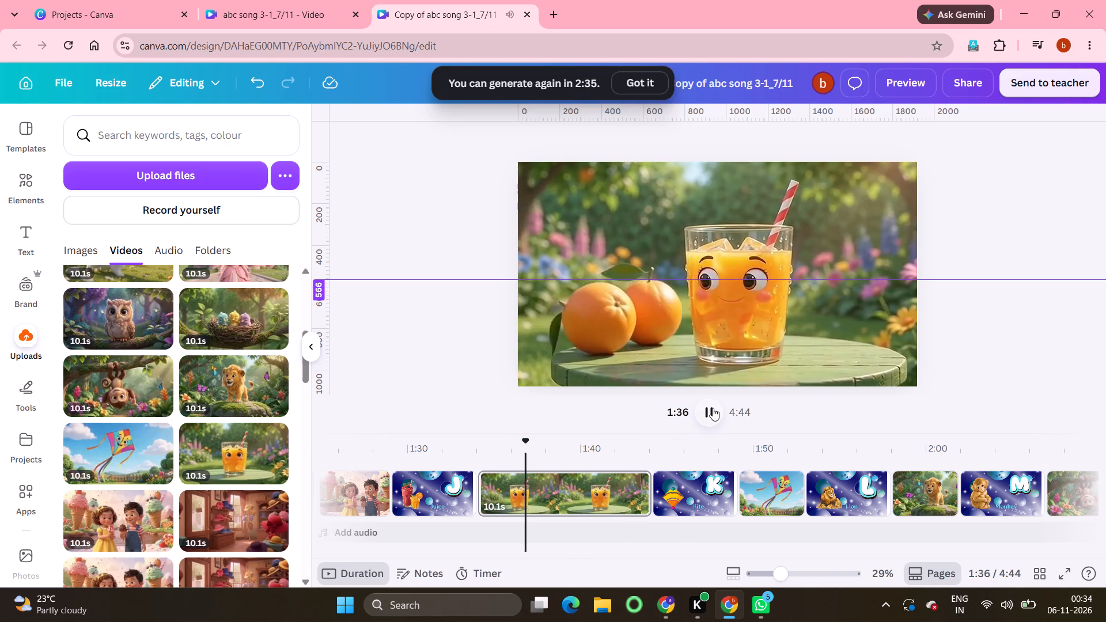
pyautogui.click(713, 408)
pyautogui.click(819, 253)
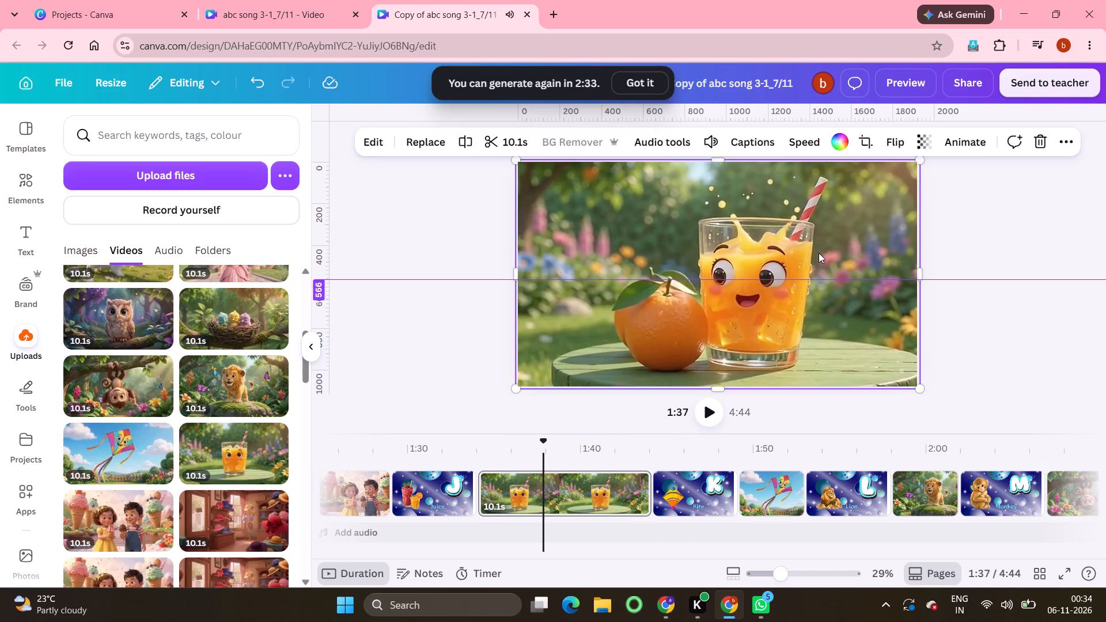
pyautogui.rightClick(819, 253)
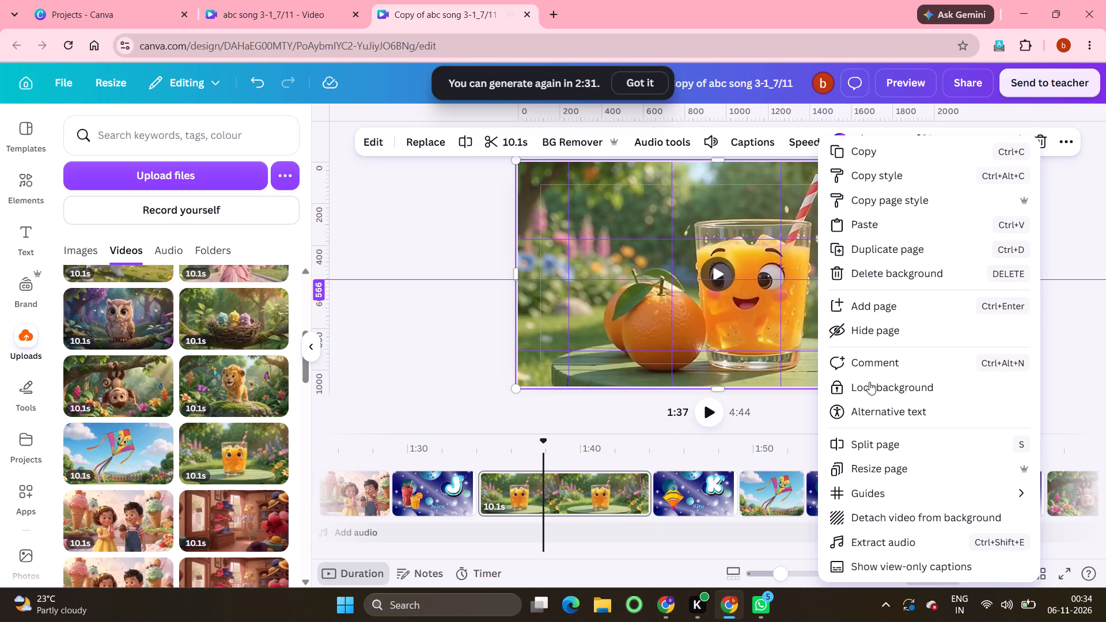
pyautogui.scroll(-3, 883, 480)
pyautogui.click(883, 543)
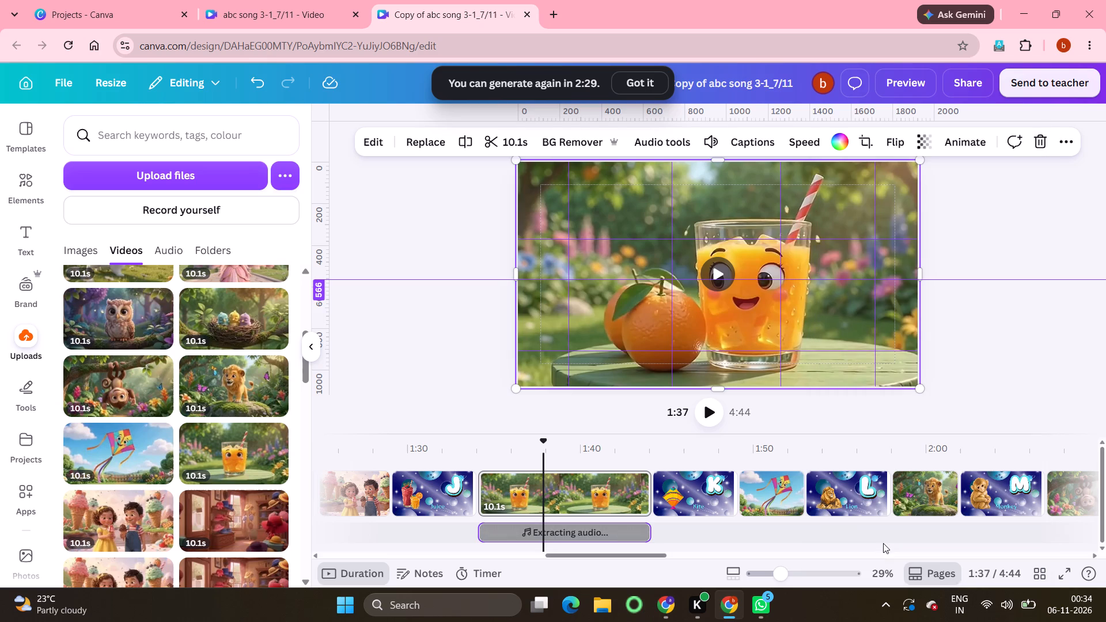
pyautogui.click(638, 532)
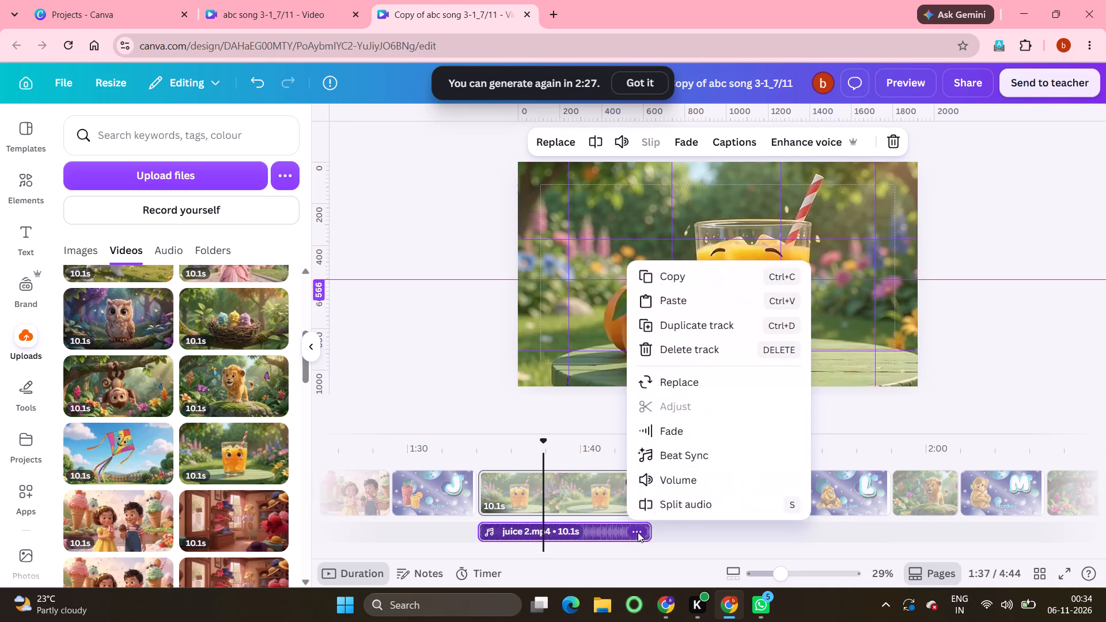
pyautogui.click(690, 351)
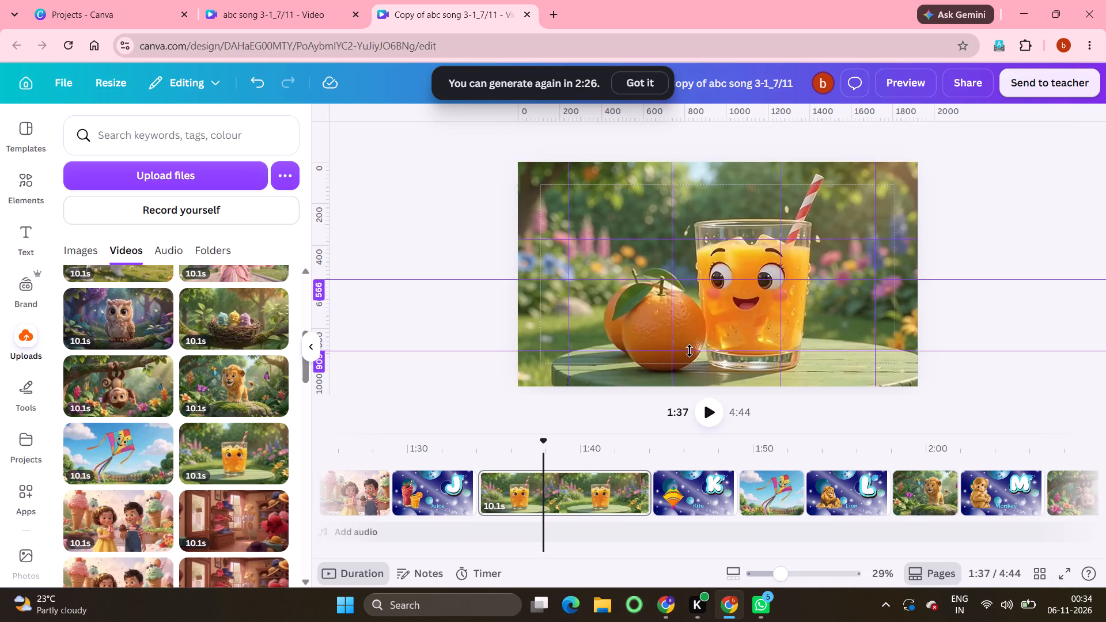
# Trim the orange juice page to about 4.4 seconds.
pyautogui.moveTo(640, 495); pyautogui.dragTo(586, 495)
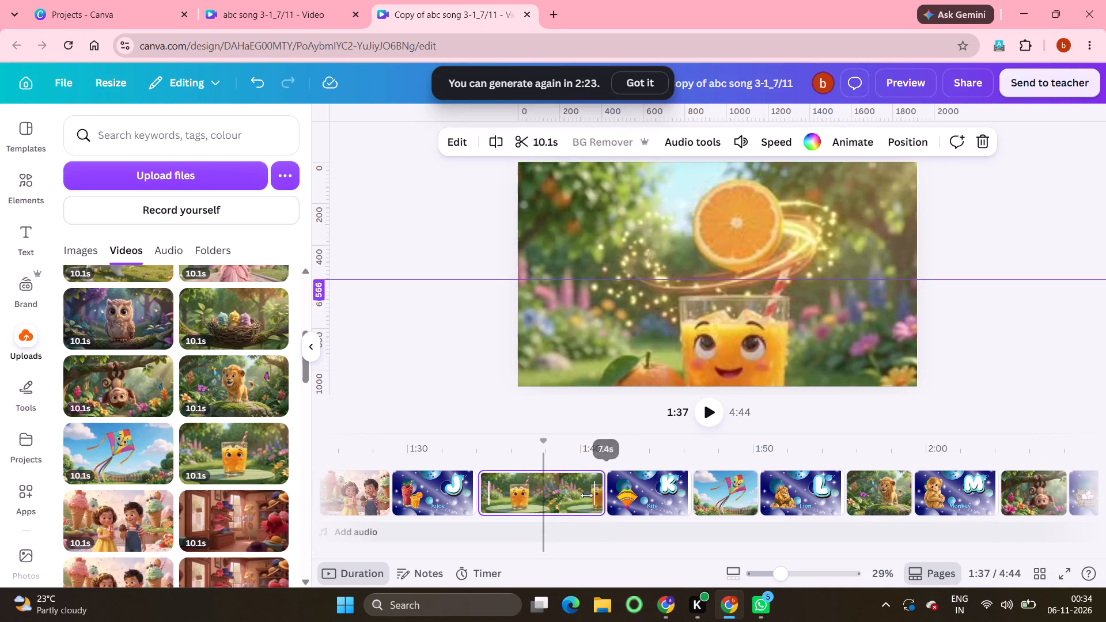
pyautogui.moveTo(586, 495); pyautogui.dragTo(542, 488)
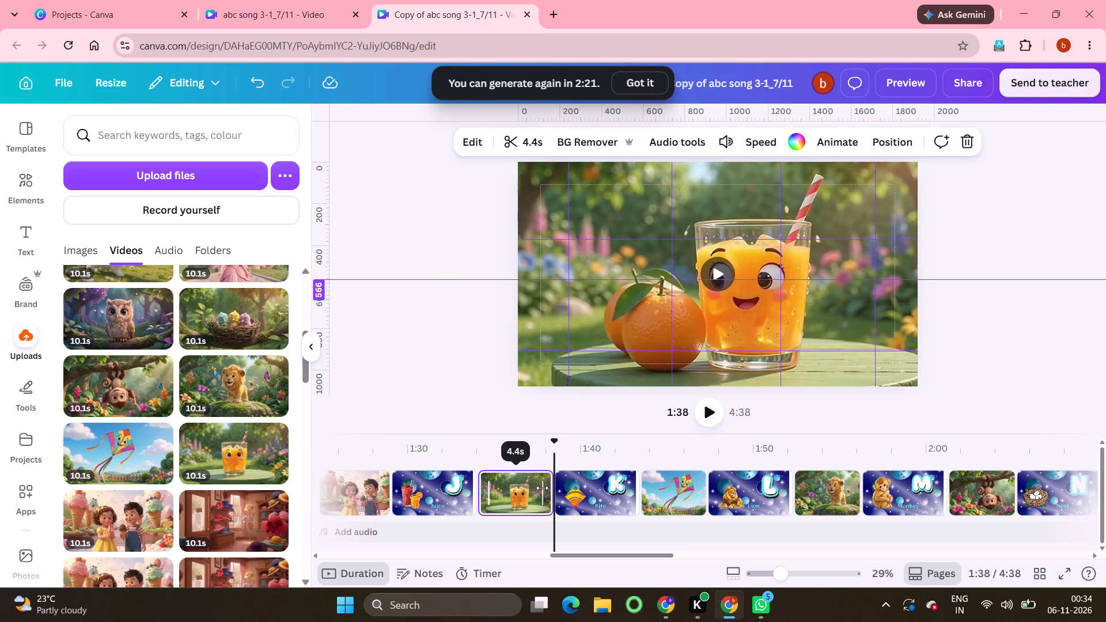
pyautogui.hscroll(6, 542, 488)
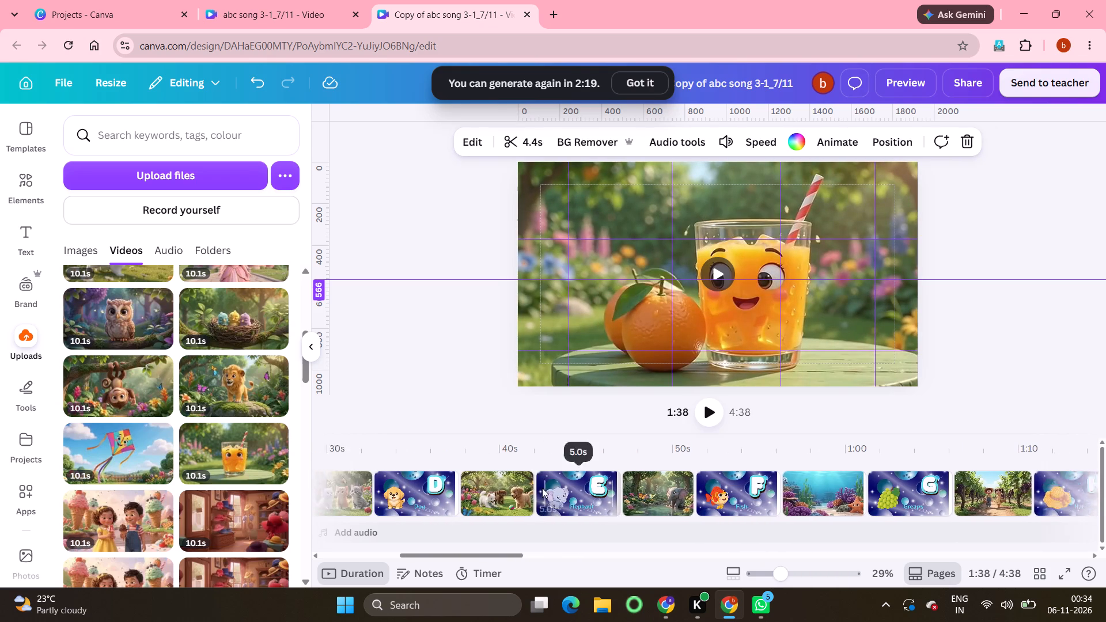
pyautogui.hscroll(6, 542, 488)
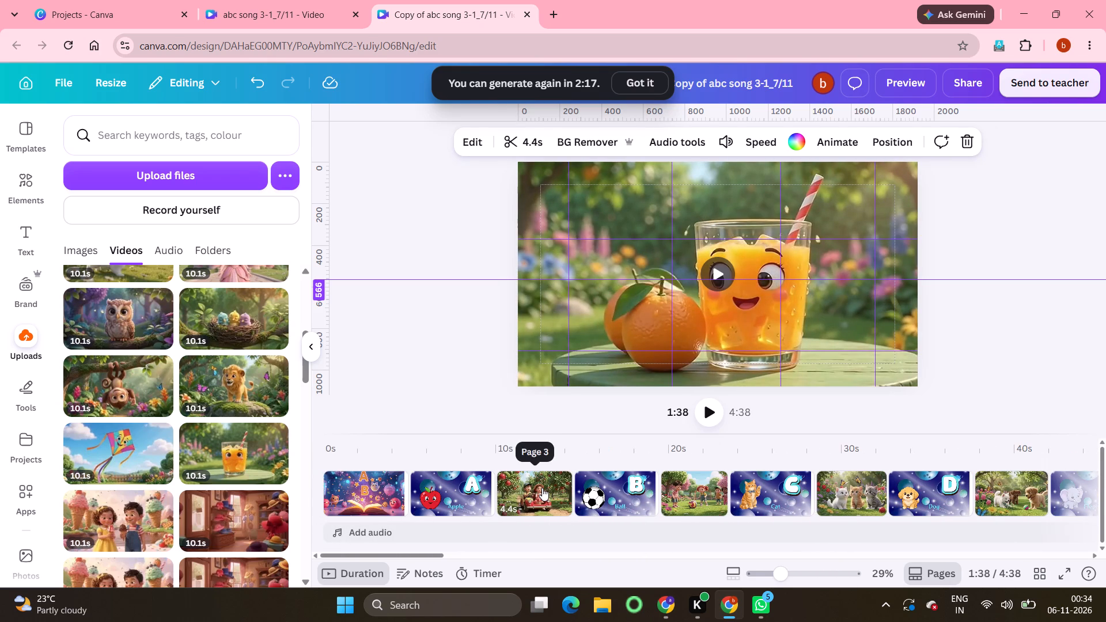
# Search the video elements for penguin and add the 13-second clip of penguins on wet sand to the blank page after the letter P page.
pyautogui.hscroll(-13, 542, 488)
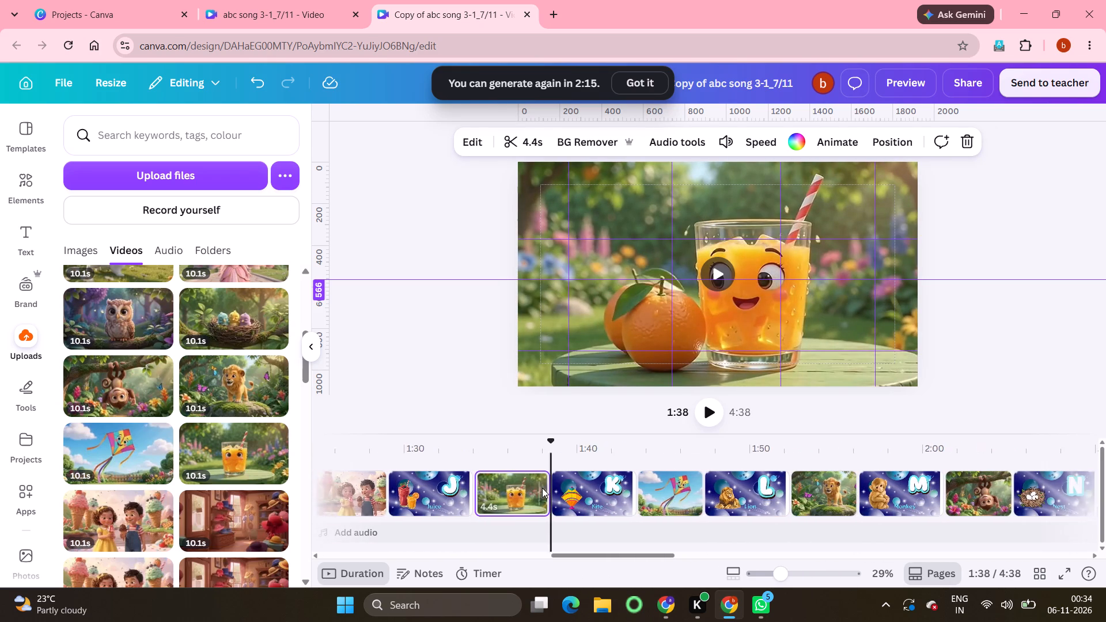
pyautogui.hscroll(-10, 542, 488)
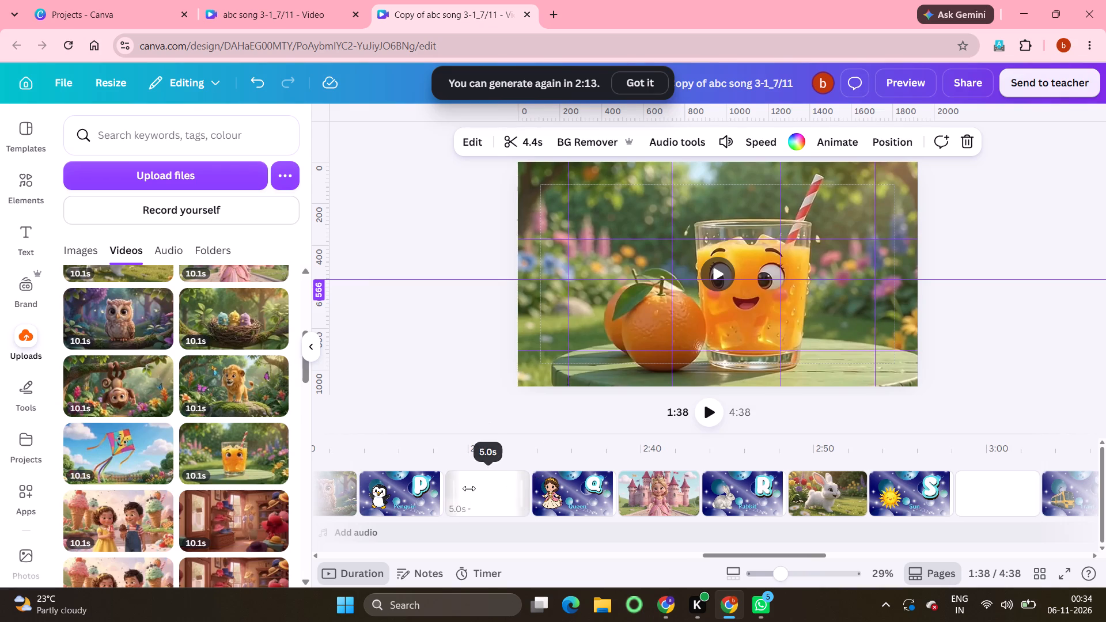
pyautogui.click(471, 490)
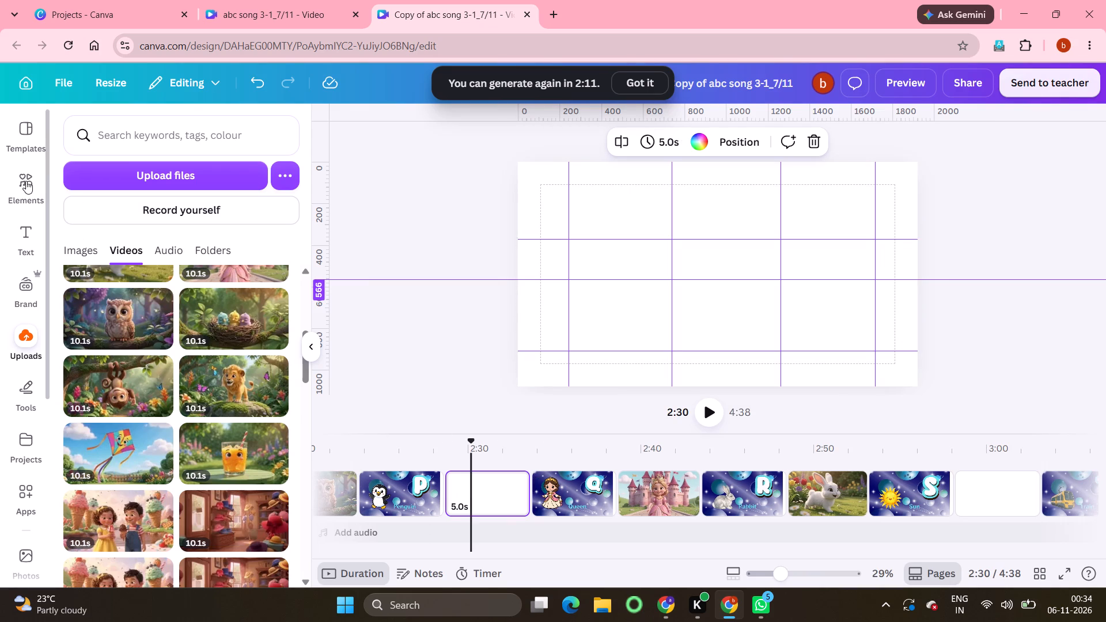
pyautogui.click(26, 181)
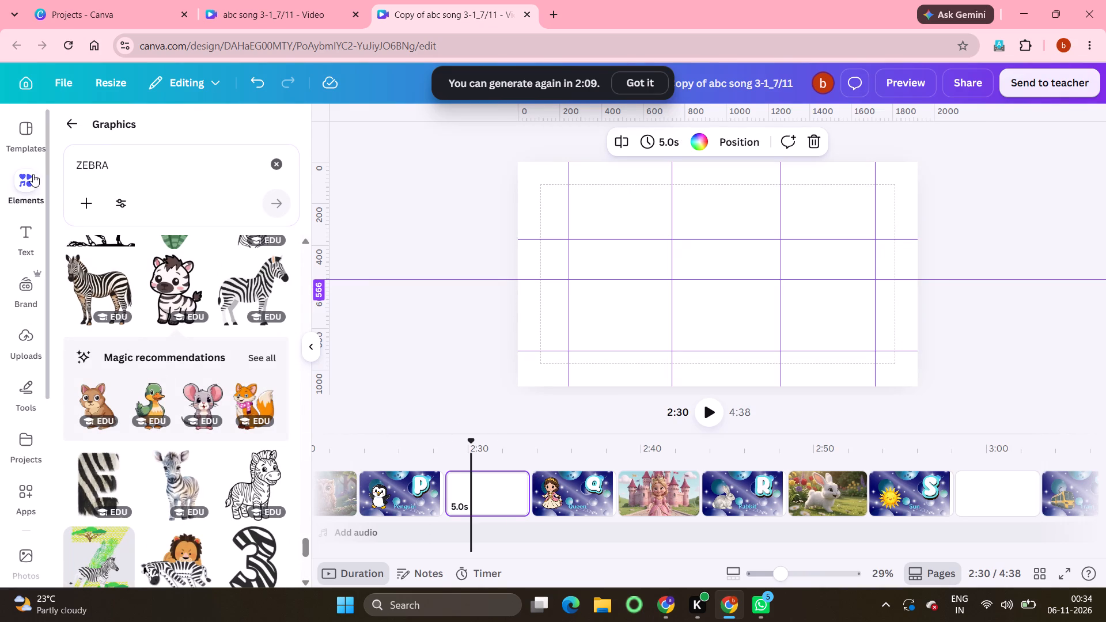
pyautogui.click(66, 123)
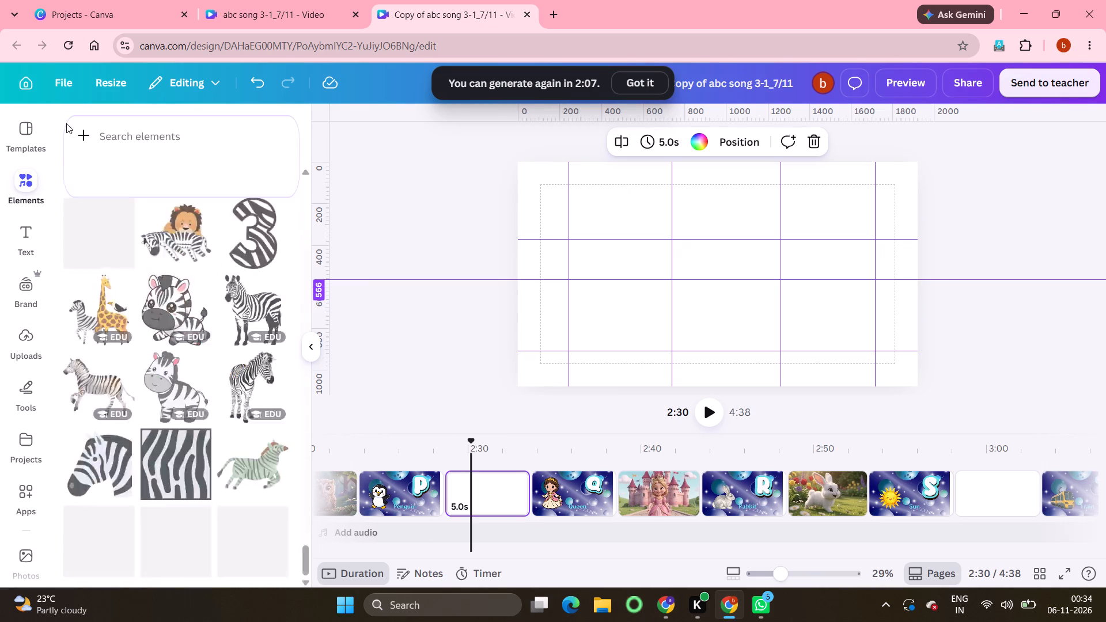
pyautogui.click(175, 329)
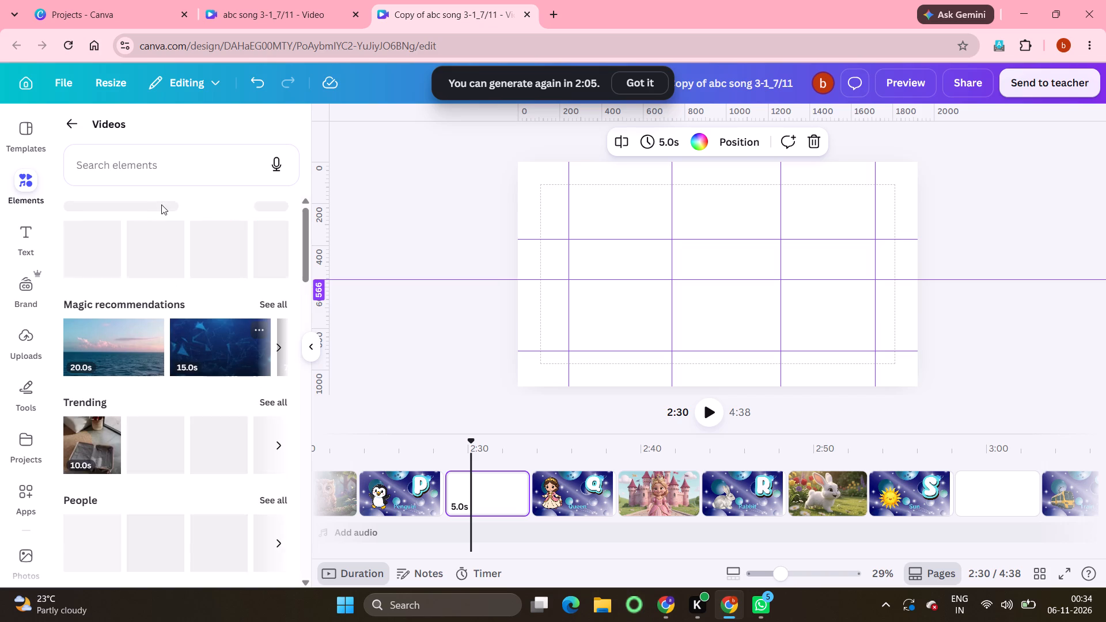
pyautogui.click(135, 168)
pyautogui.write('peng')
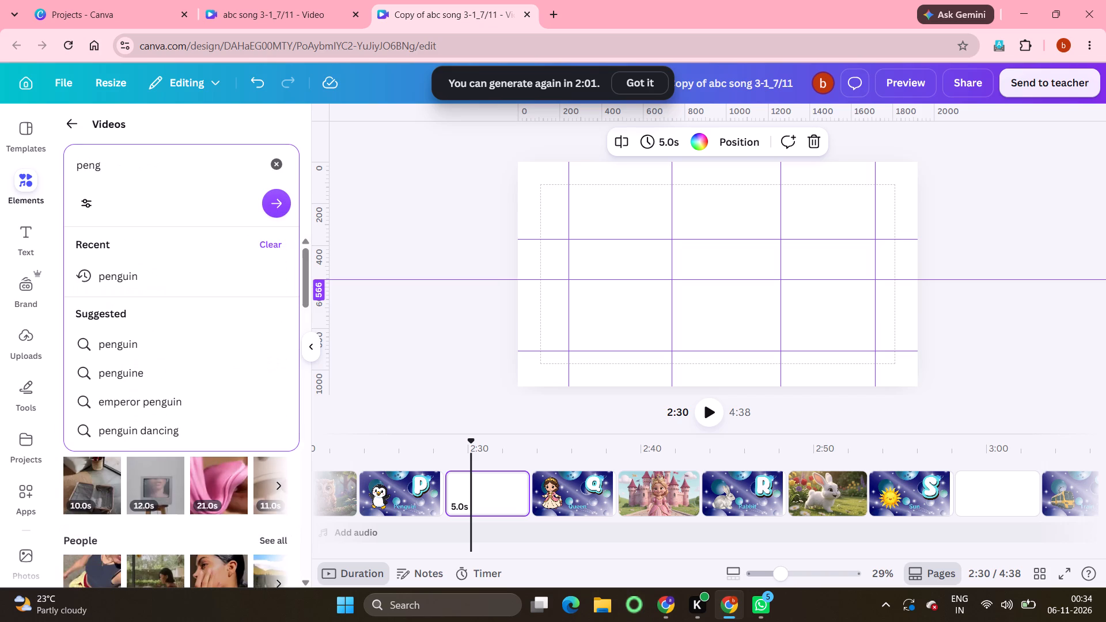
pyautogui.click(122, 278)
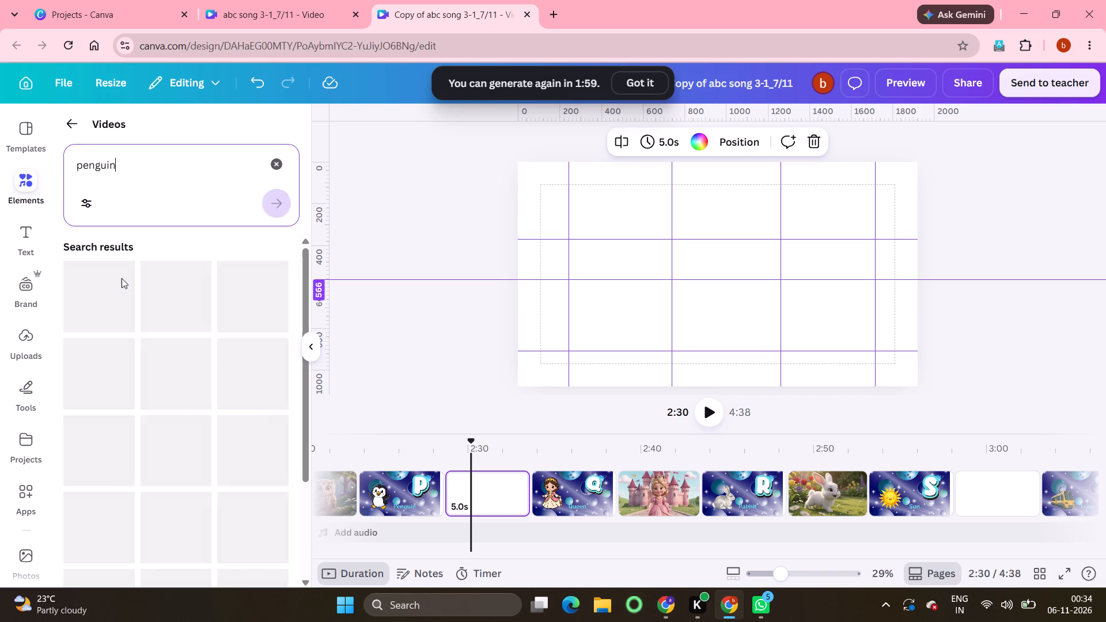
pyautogui.scroll(-1, 189, 492)
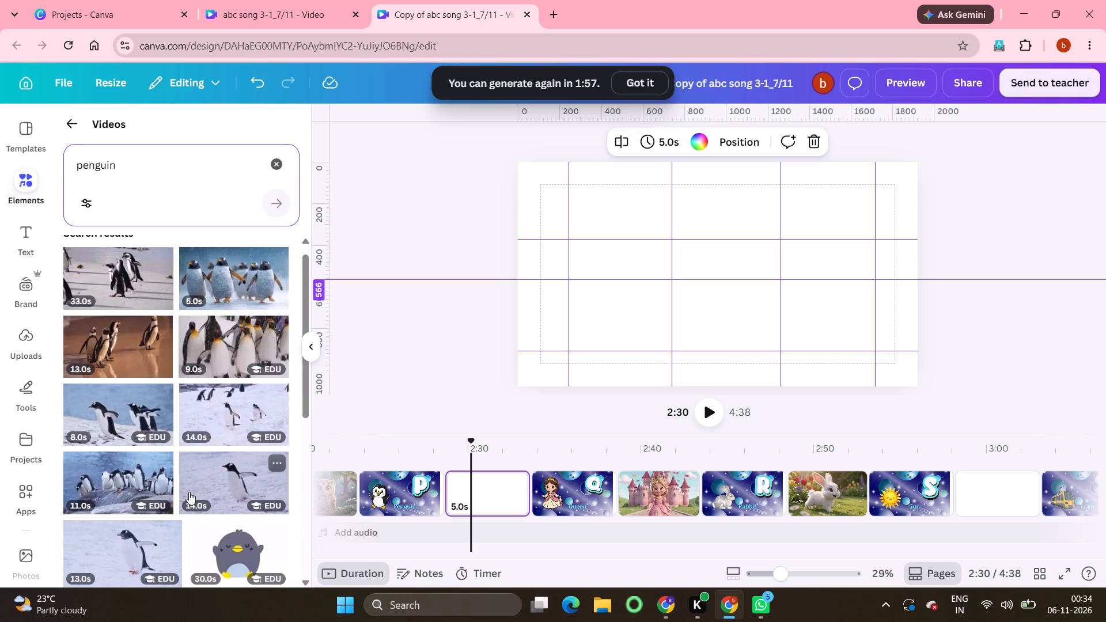
pyautogui.scroll(-1, 189, 492)
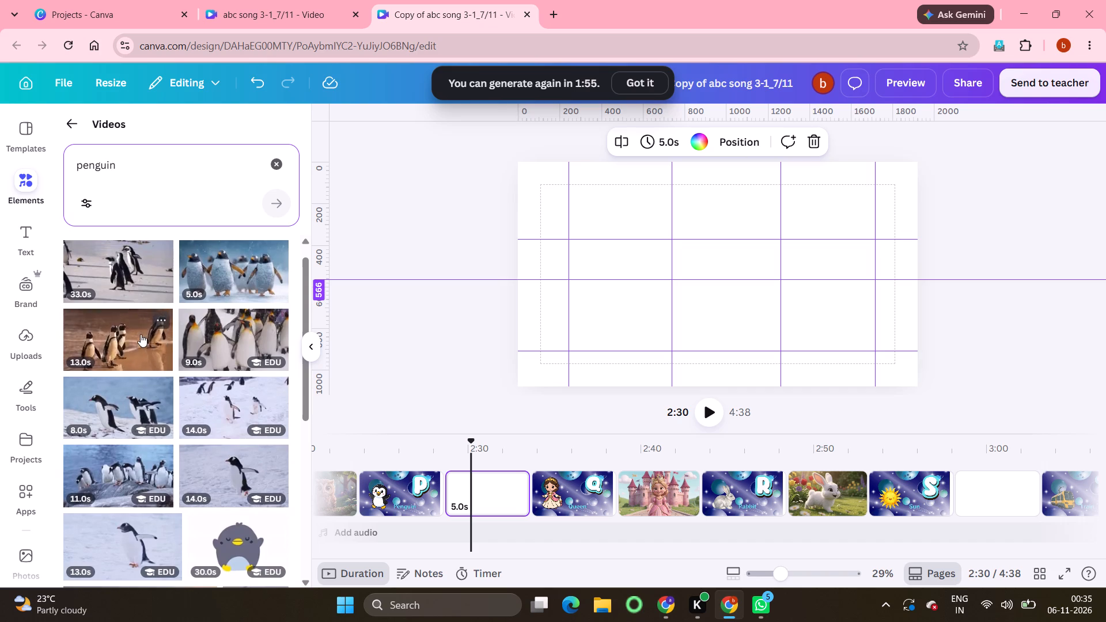
pyautogui.click(111, 340)
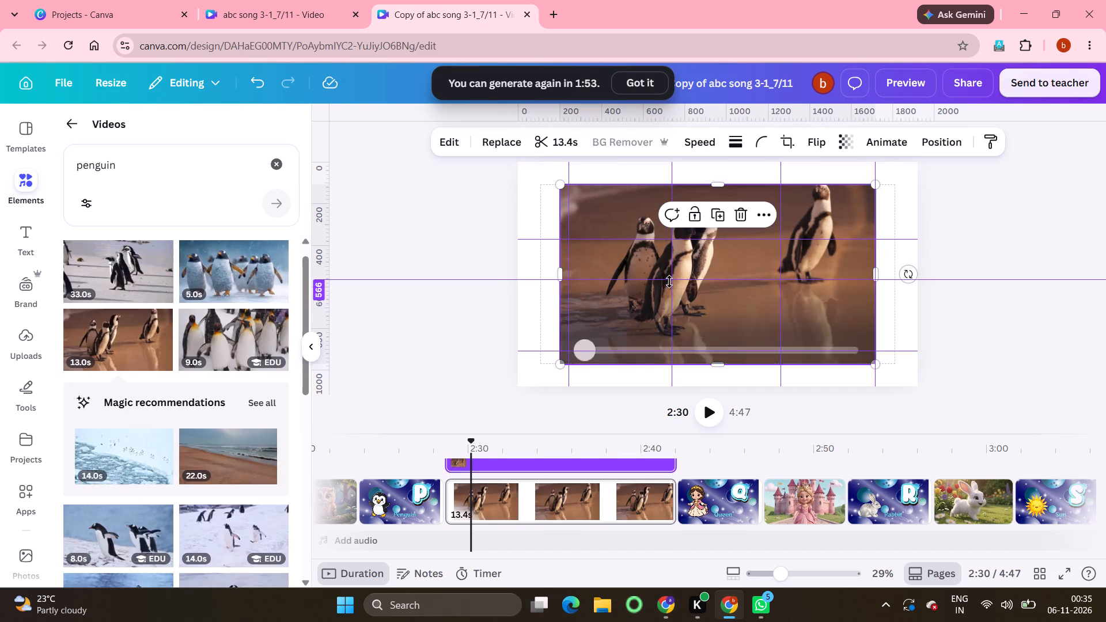
# Set the penguin video as its page's background and trim the page to about 4.1 seconds.
pyautogui.rightClick(816, 319)
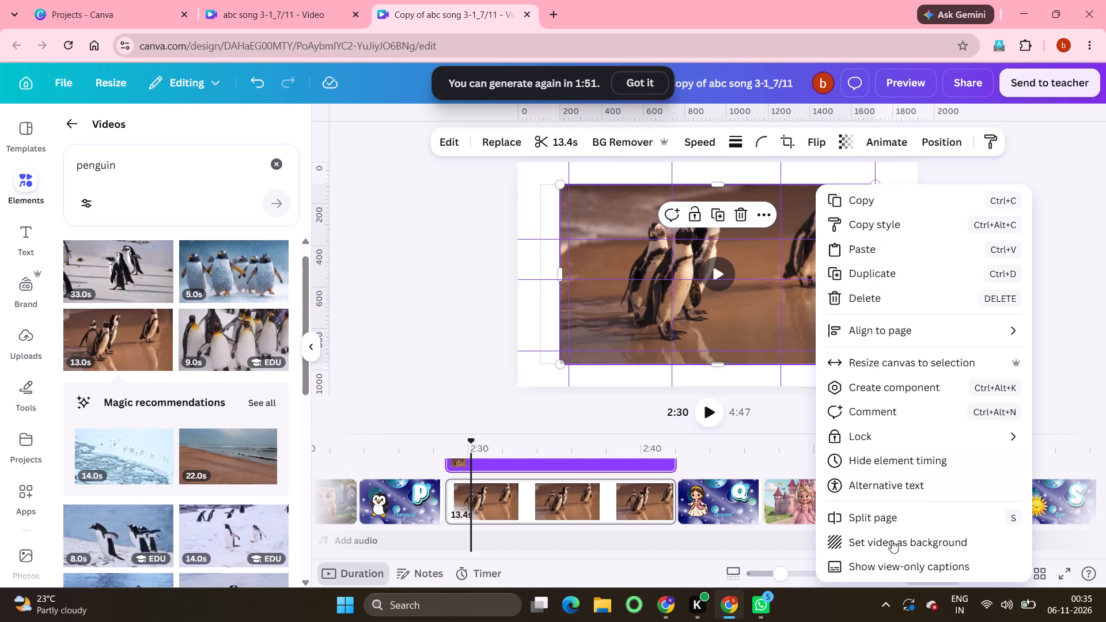
pyautogui.click(889, 540)
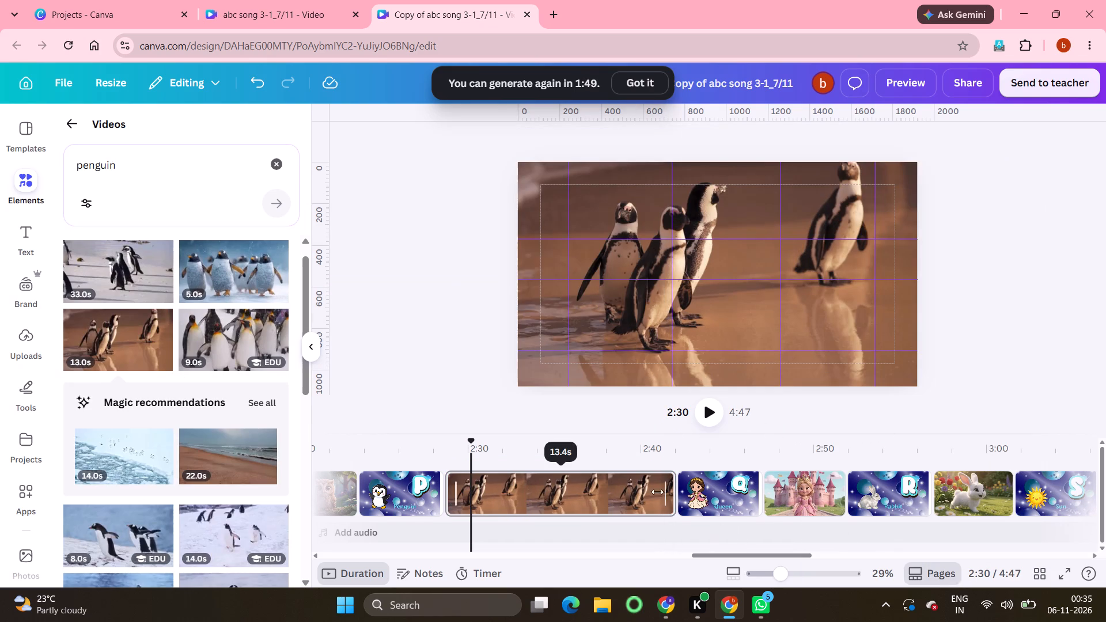
pyautogui.moveTo(660, 495); pyautogui.dragTo(499, 496)
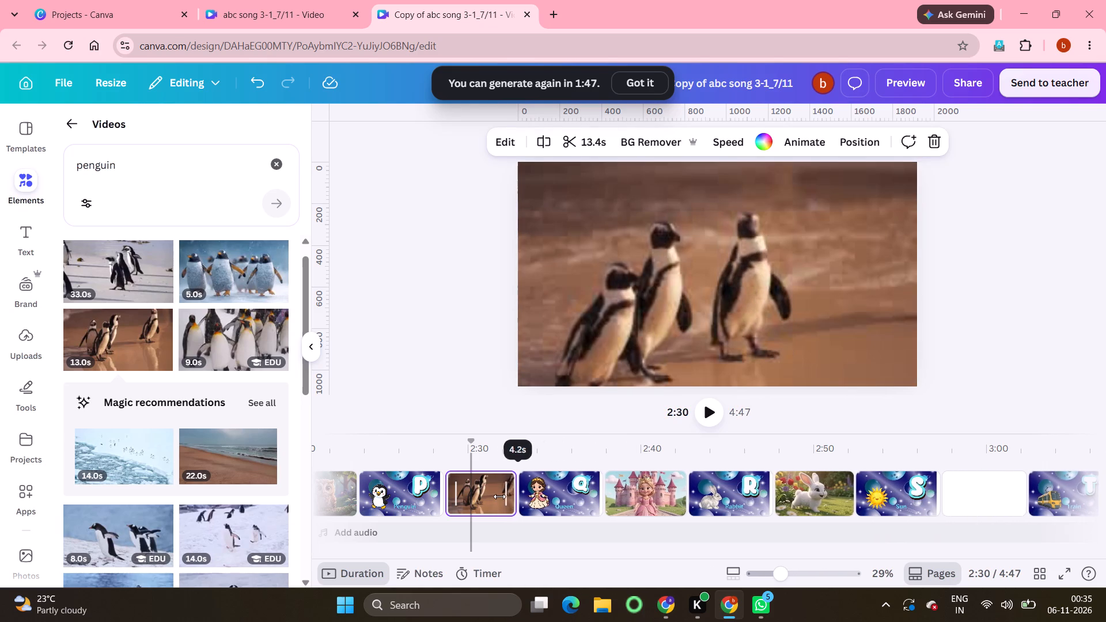
pyautogui.moveTo(499, 496); pyautogui.dragTo(498, 496)
# Search the video elements for sun and add the 15-second blue-sky sun rays clip to the blank page after the letter S page.
pyautogui.hscroll(-4, 874, 488)
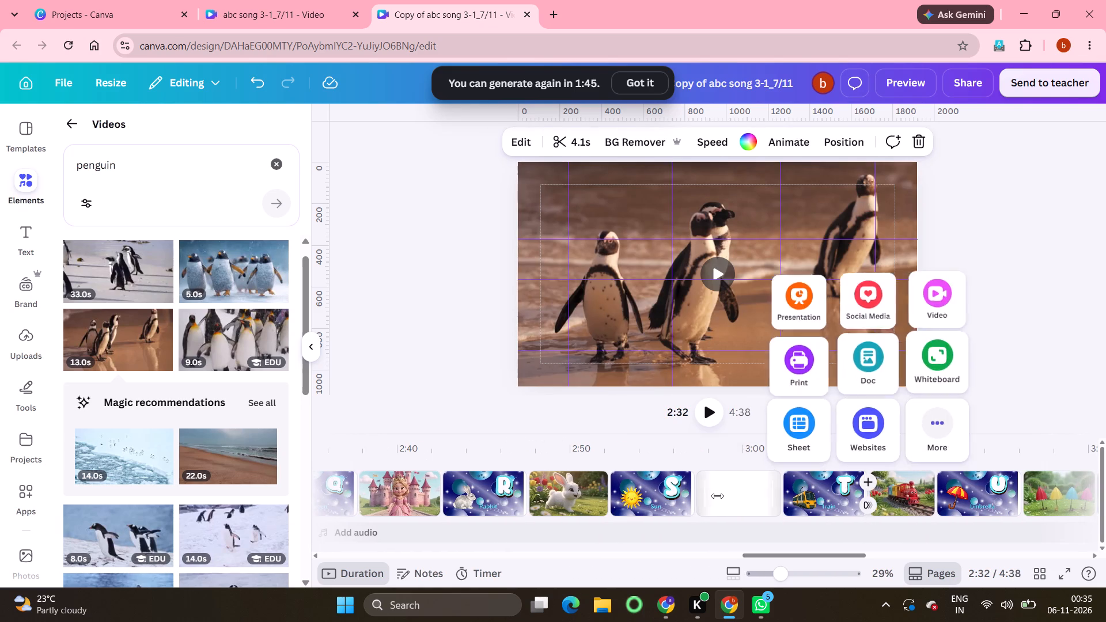
pyautogui.click(717, 495)
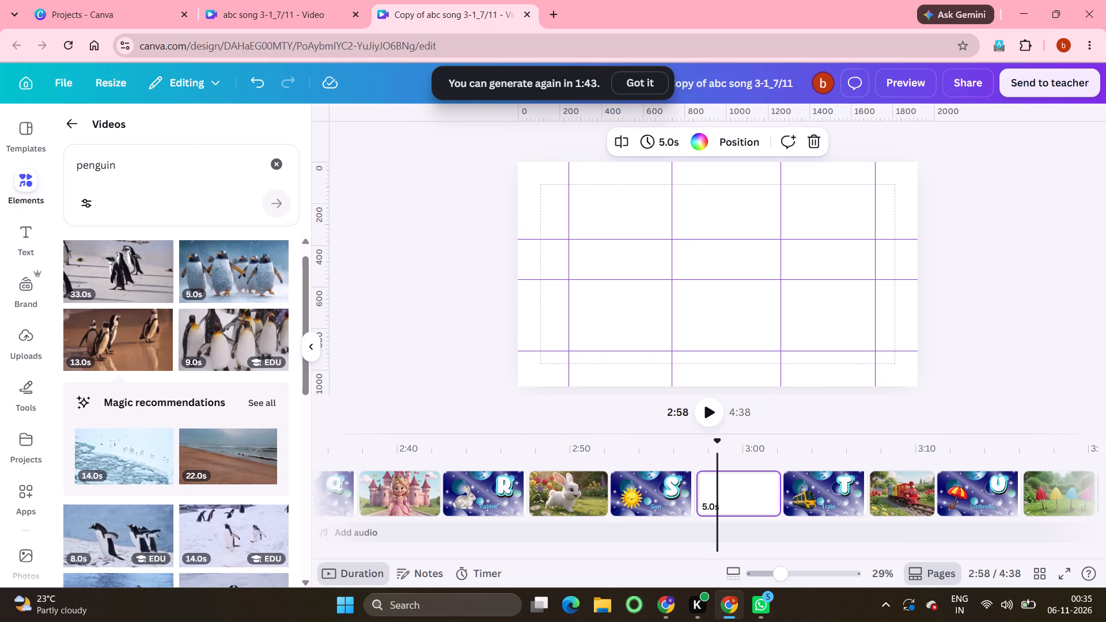
pyautogui.click(274, 165)
pyautogui.write('sun')
pyautogui.click(280, 206)
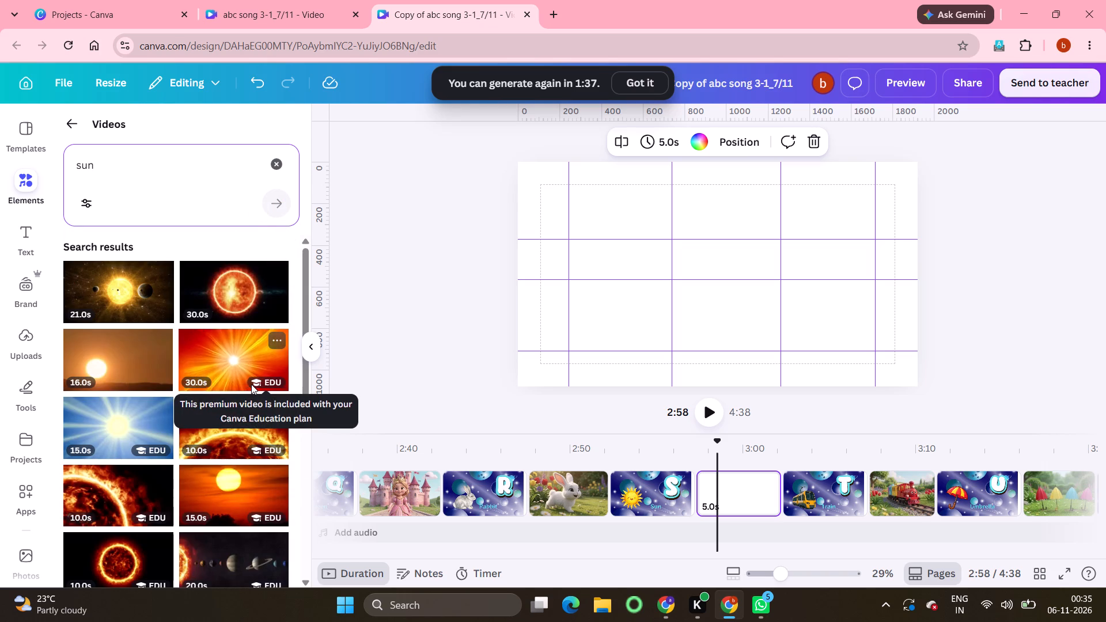
pyautogui.click(113, 438)
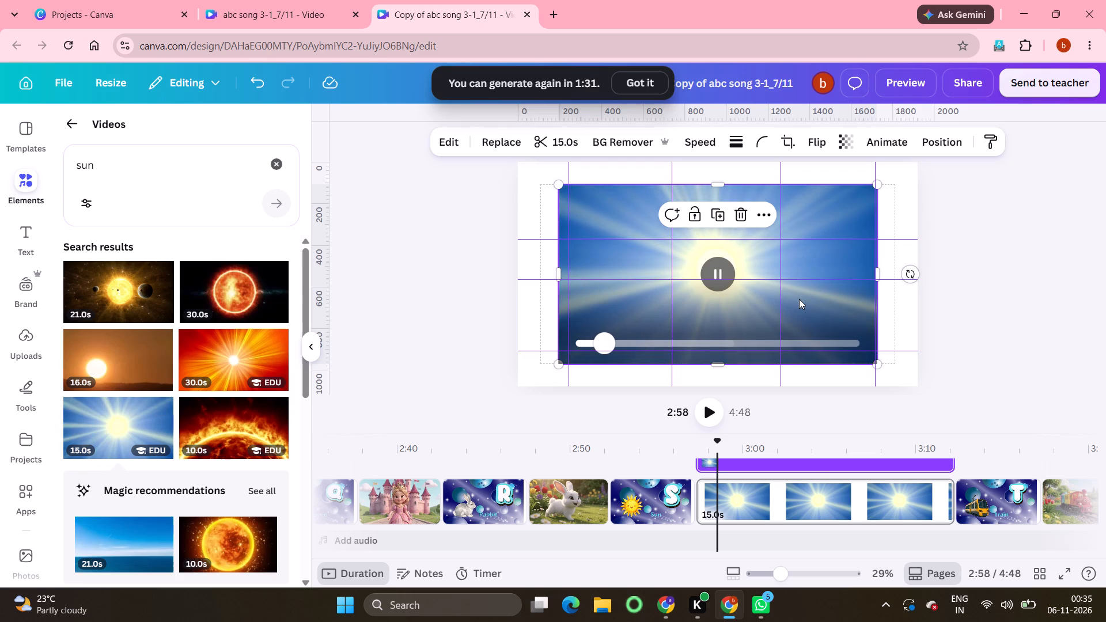
# Set the sun video as its page's background and trim the page to about 4.3 seconds.
pyautogui.rightClick(799, 299)
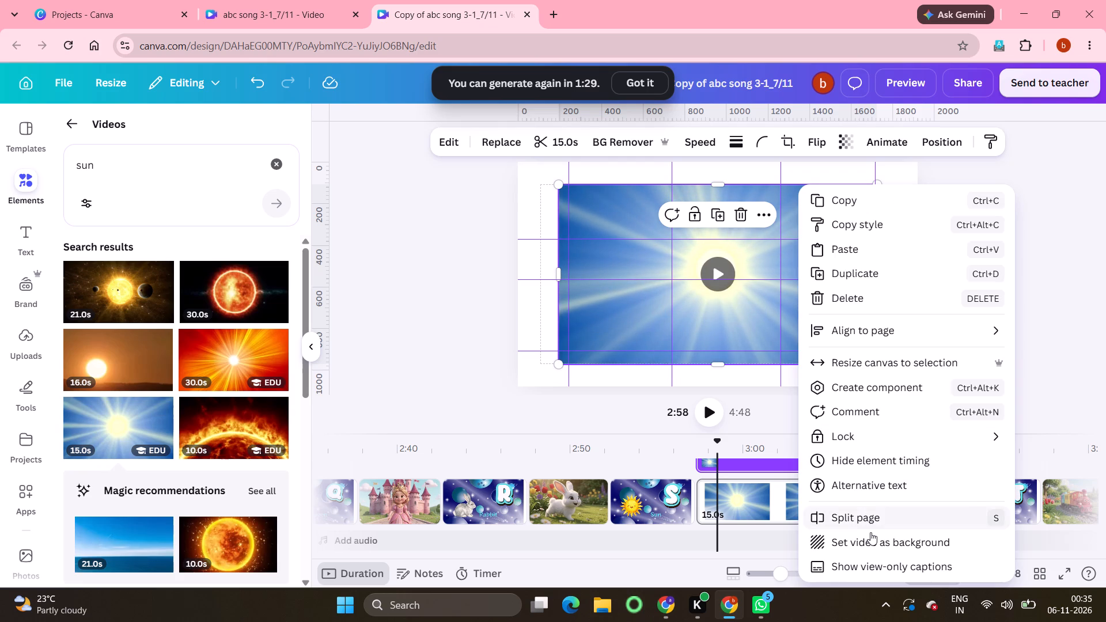
pyautogui.click(873, 543)
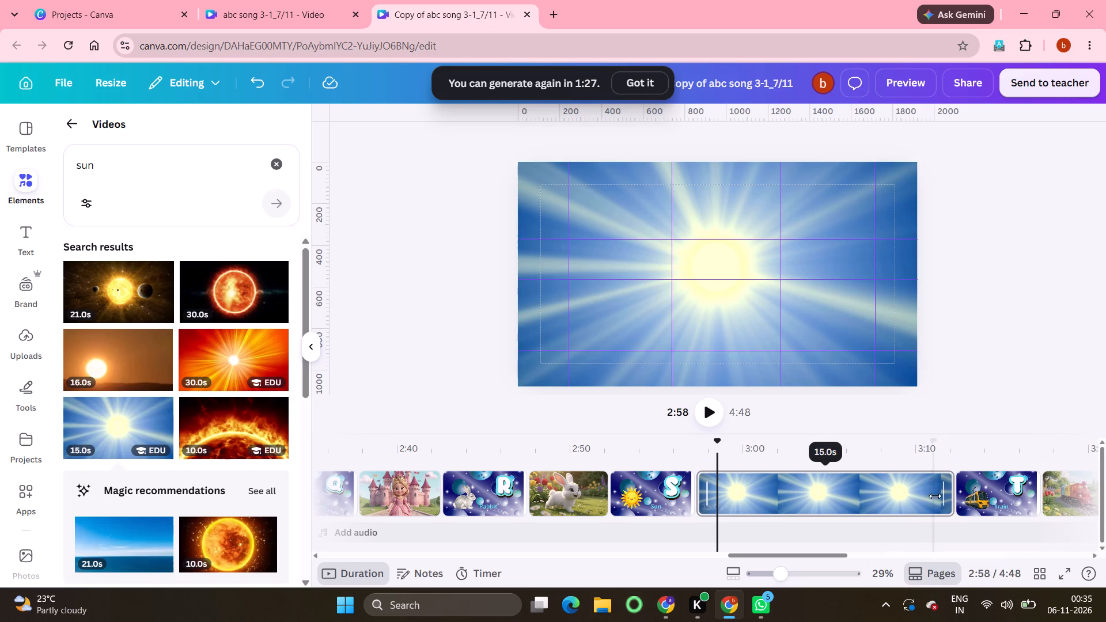
pyautogui.moveTo(940, 495); pyautogui.dragTo(755, 498)
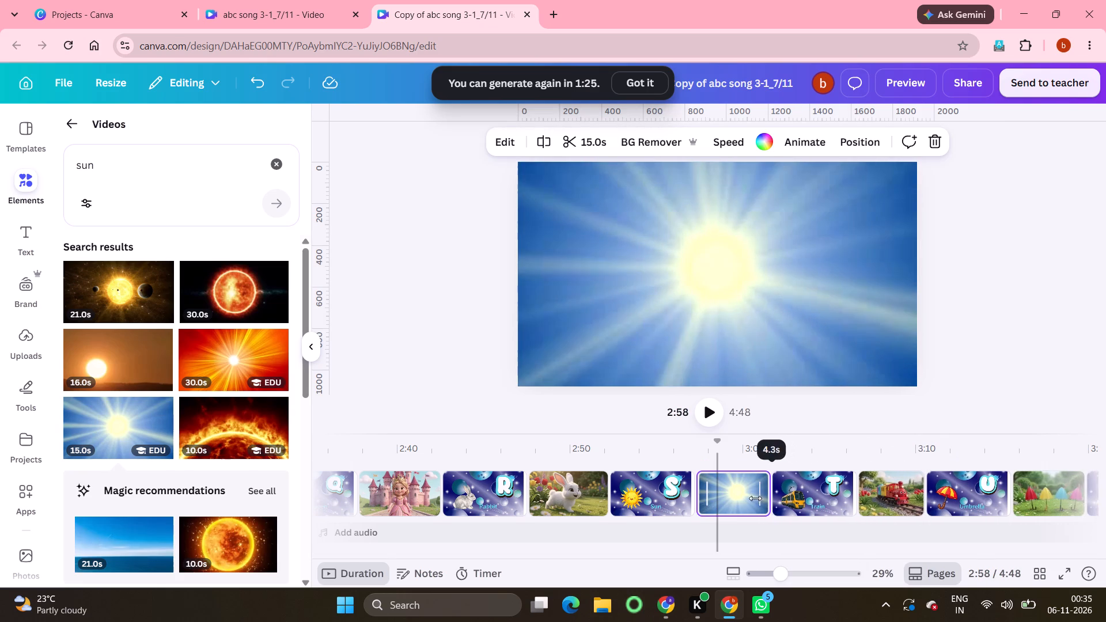
pyautogui.moveTo(755, 498); pyautogui.dragTo(755, 498)
# On the rainbow alphabet page near the end, remove all three horizontal guides and three vertical guides, keeping only the vertical guide nearest the canvas's left edge.
pyautogui.hscroll(-13, 946, 513)
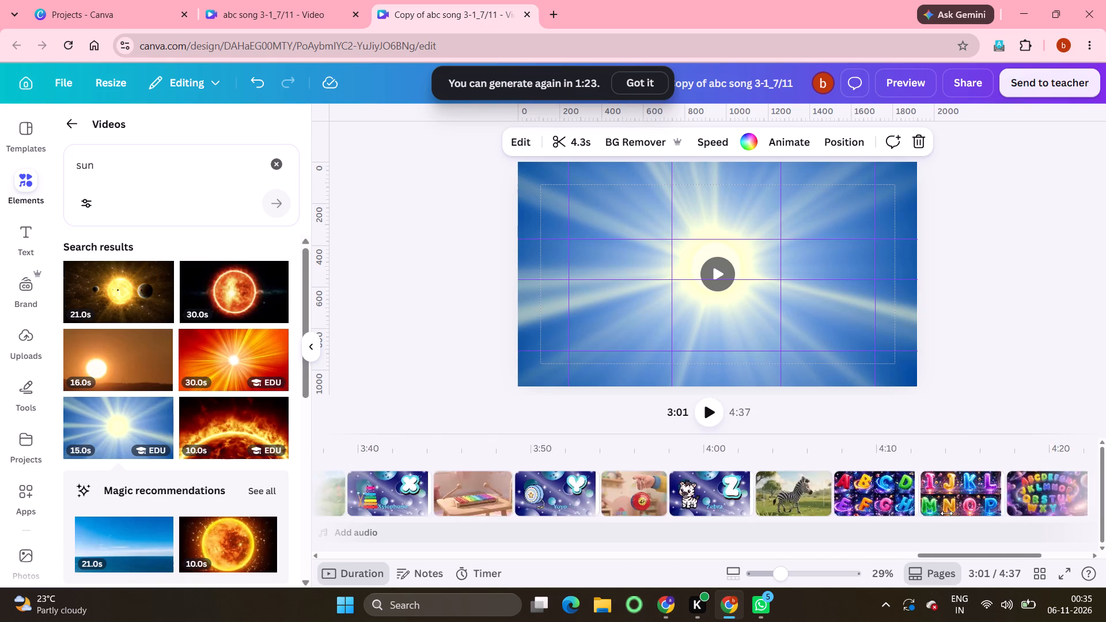
pyautogui.hscroll(-1, 946, 513)
pyautogui.hscroll(7, 946, 513)
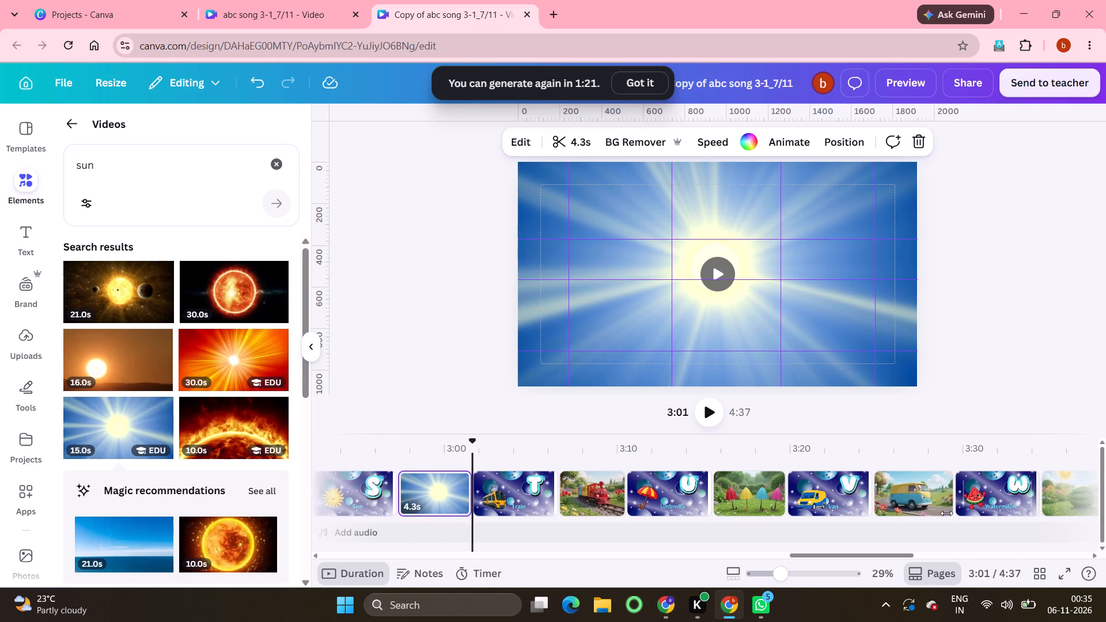
pyautogui.hscroll(-13, 946, 513)
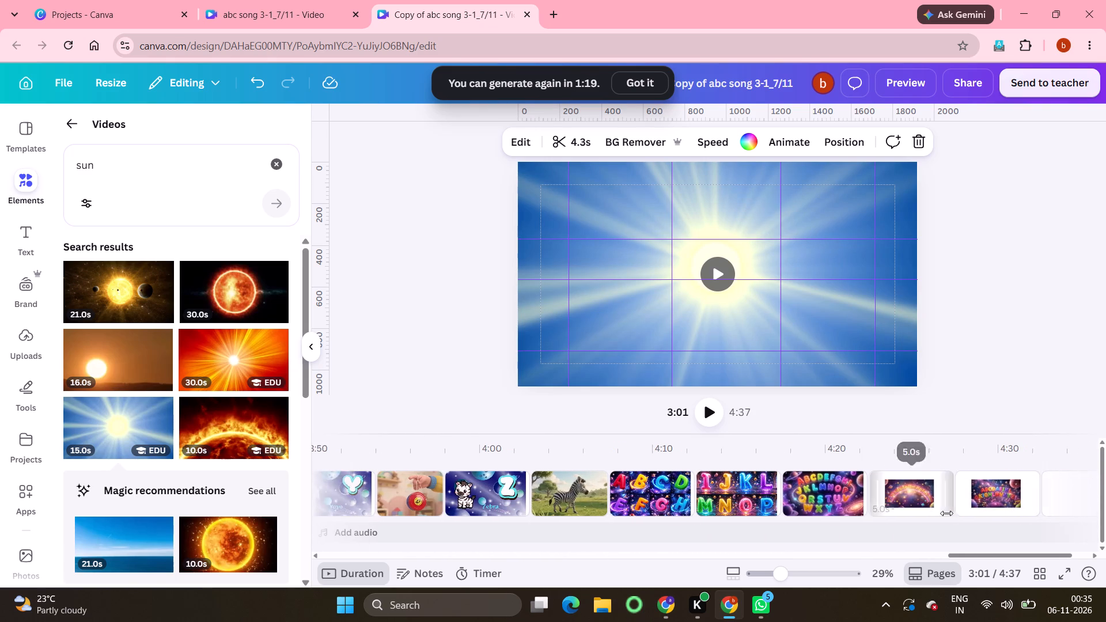
pyautogui.hscroll(-3, 946, 513)
pyautogui.click(794, 502)
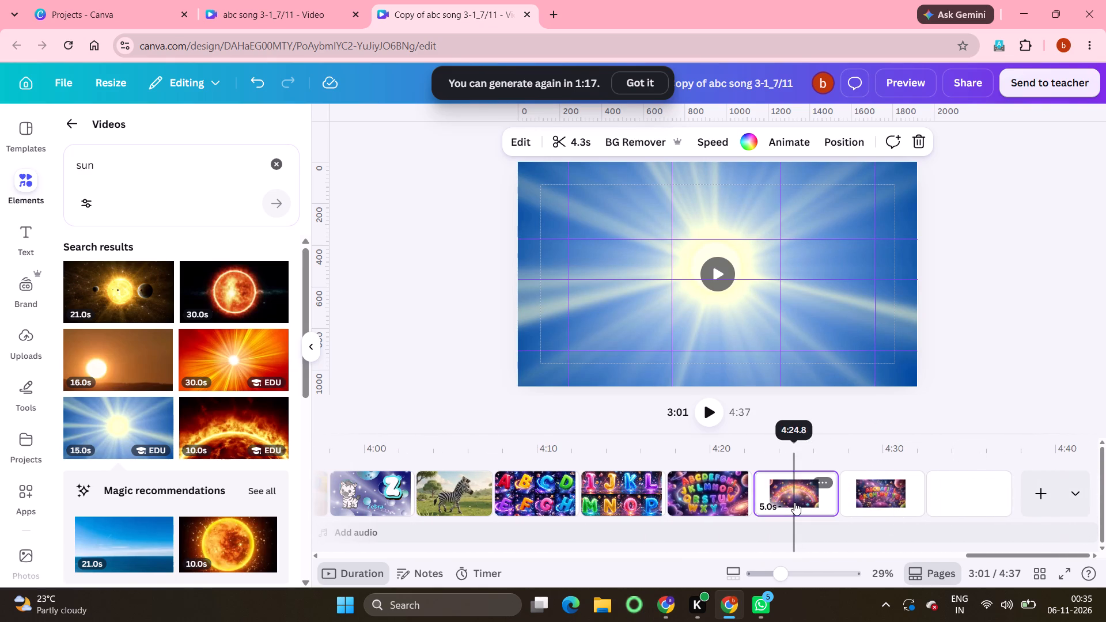
pyautogui.click(812, 222)
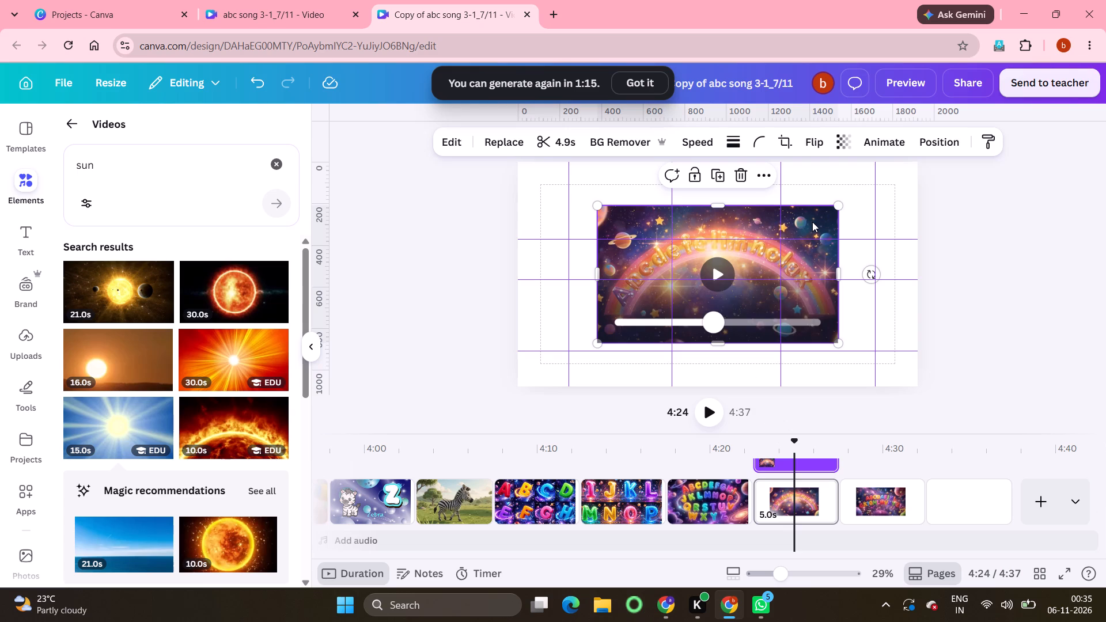
pyautogui.click(888, 147)
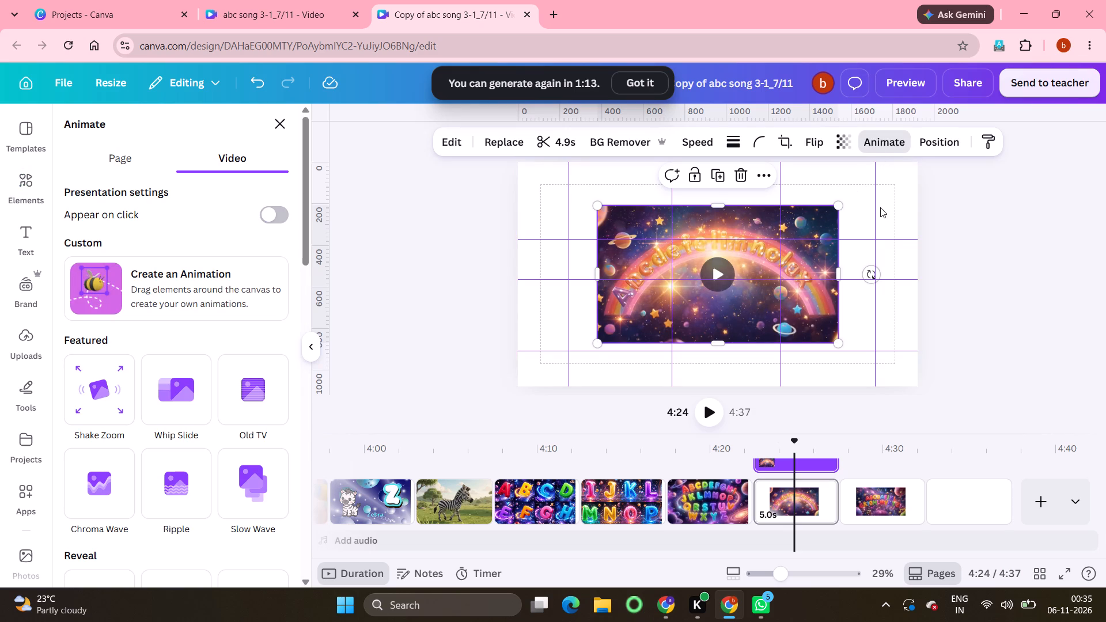
pyautogui.moveTo(874, 203); pyautogui.dragTo(1074, 202)
pyautogui.moveTo(908, 238); pyautogui.dragTo(911, 38)
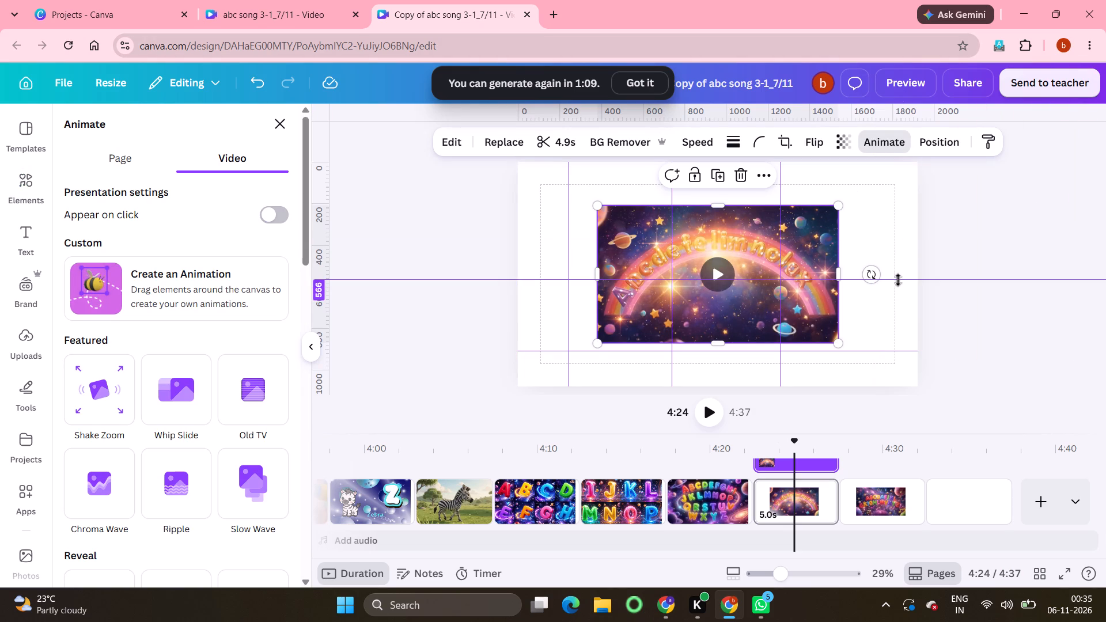
pyautogui.moveTo(900, 283); pyautogui.dragTo(899, 119)
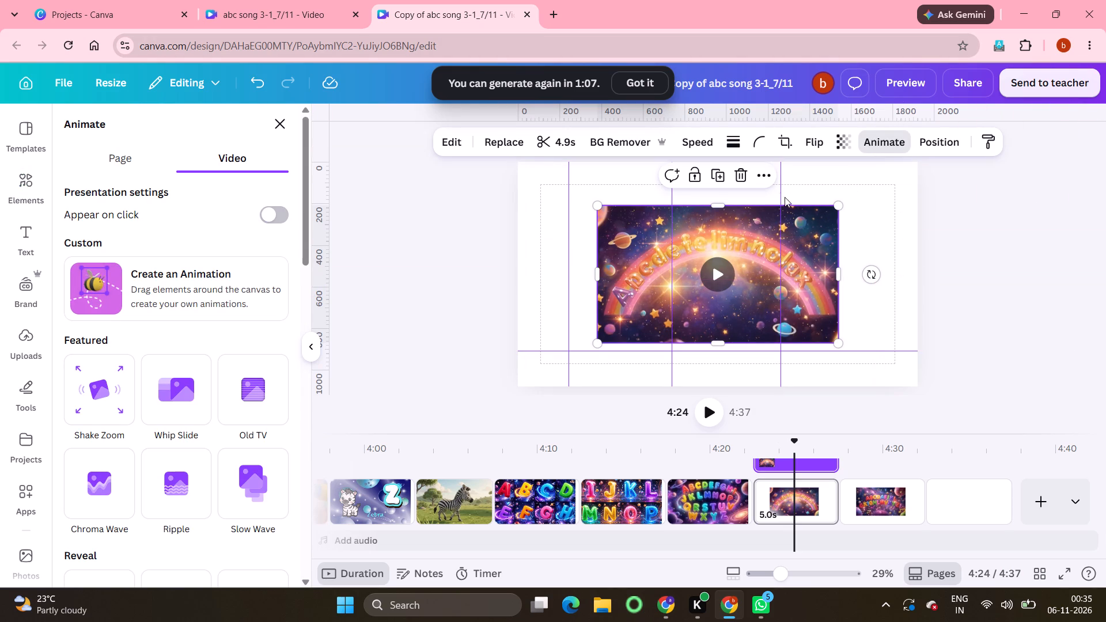
pyautogui.moveTo(782, 195); pyautogui.dragTo(1105, 218)
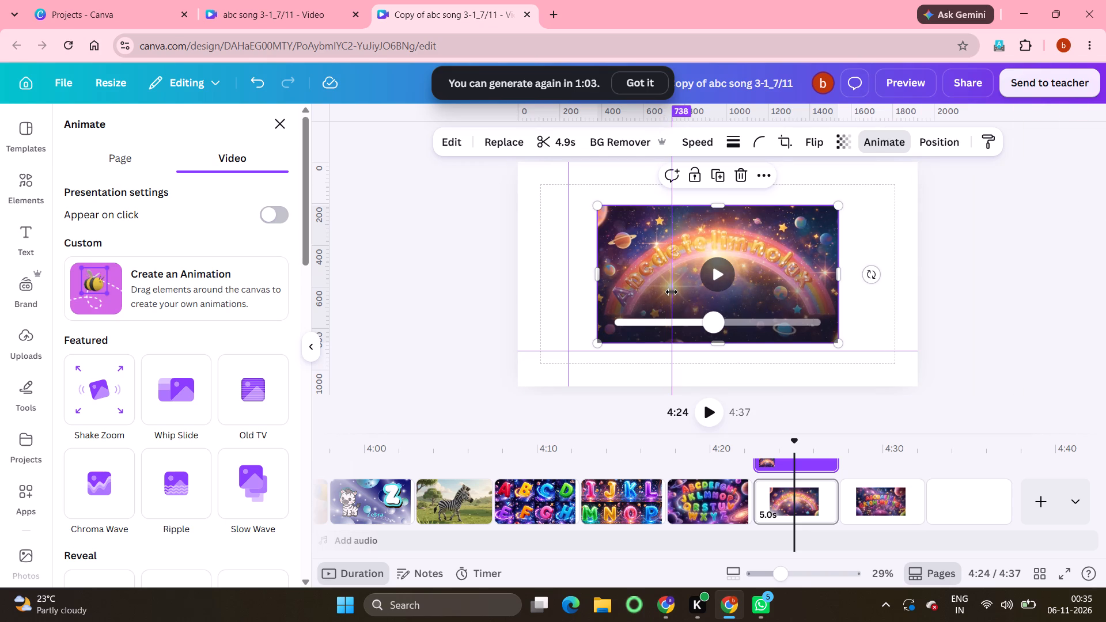
pyautogui.moveTo(672, 292); pyautogui.dragTo(1105, 254)
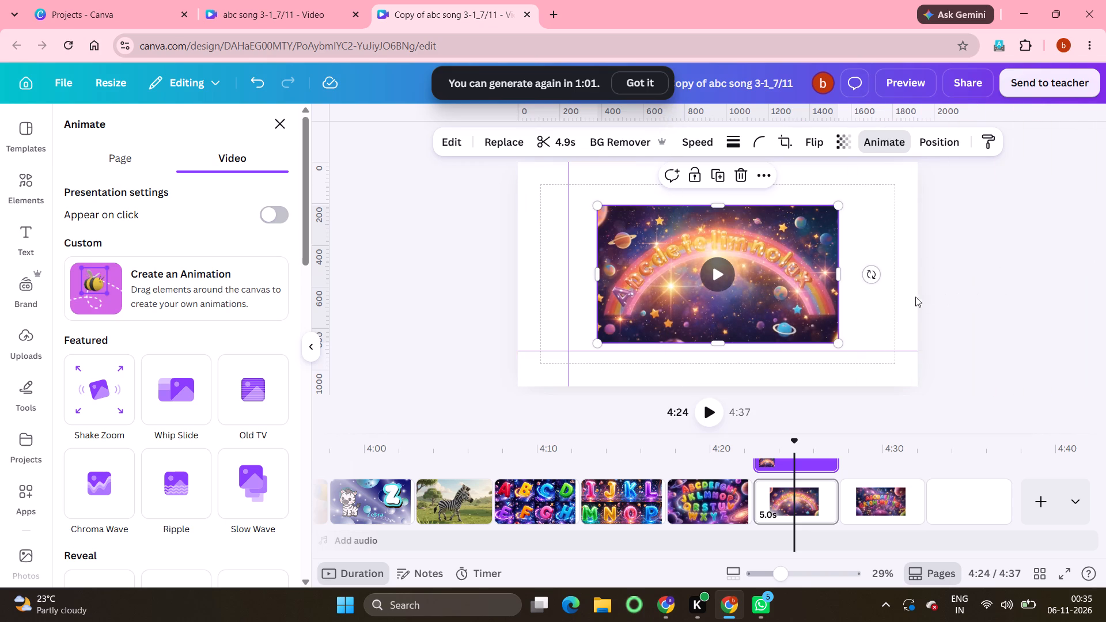
pyautogui.moveTo(885, 352); pyautogui.dragTo(915, 512)
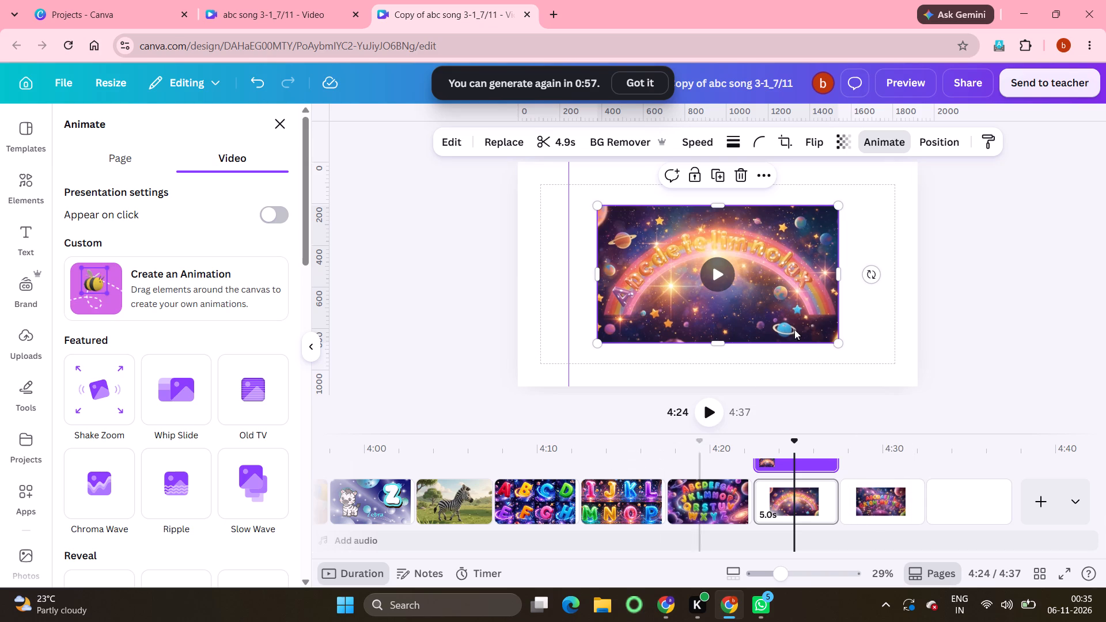
# Set the rainbow alphabet video as its page's background.
pyautogui.rightClick(798, 256)
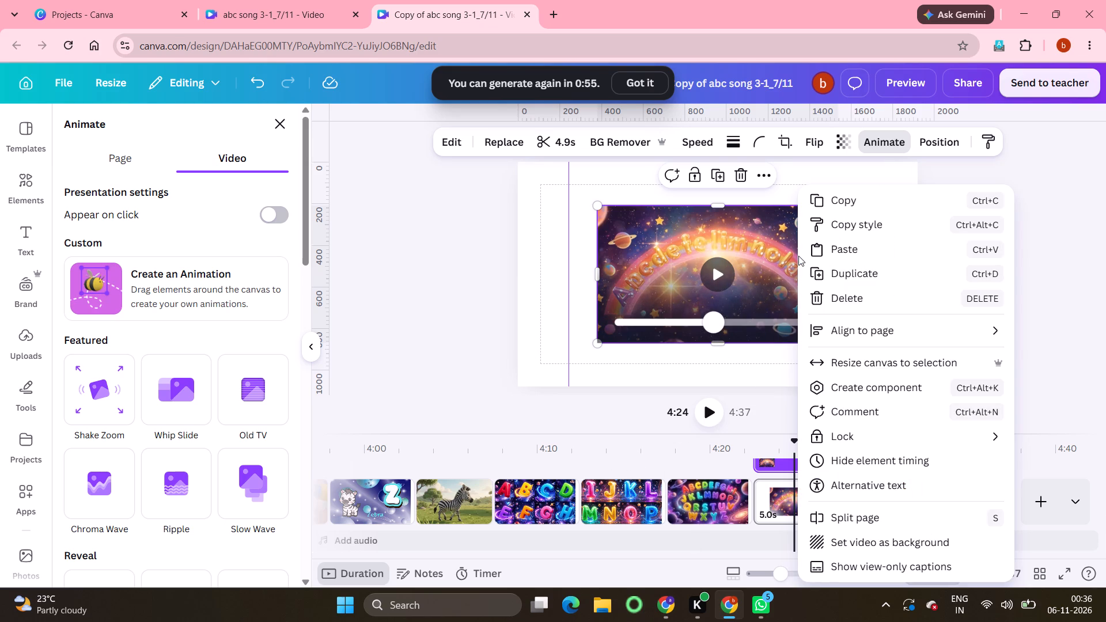
pyautogui.click(874, 538)
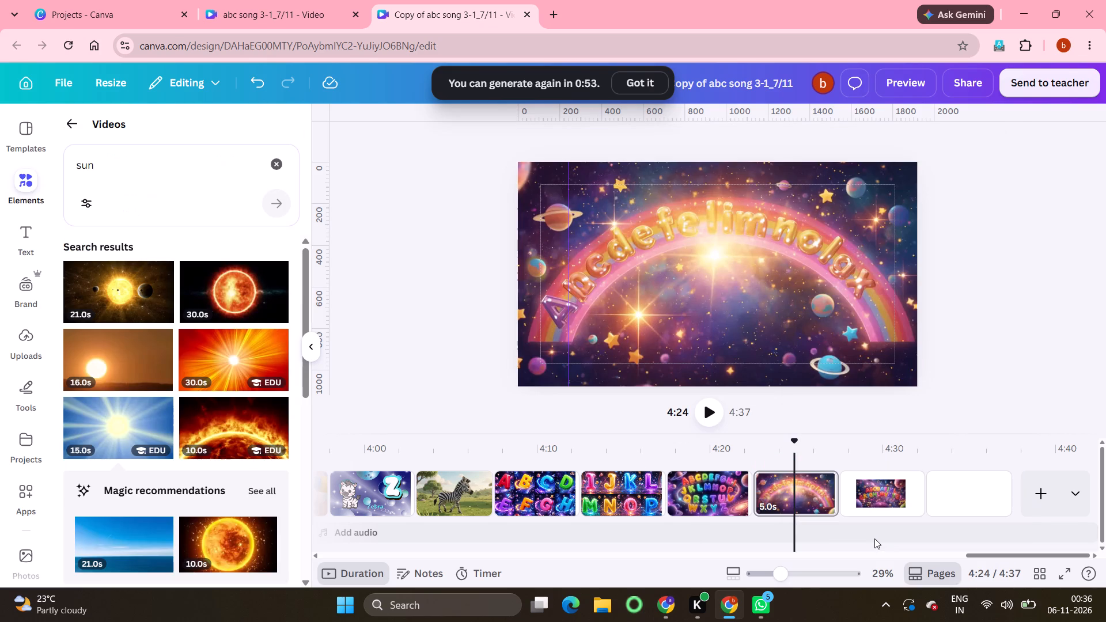
# Trim the galaxy A-to-Z page just before the rainbow alphabet page to 4.1 seconds and play it through to the following pages.
pyautogui.click(737, 497)
pyautogui.moveTo(737, 497); pyautogui.dragTo(732, 484)
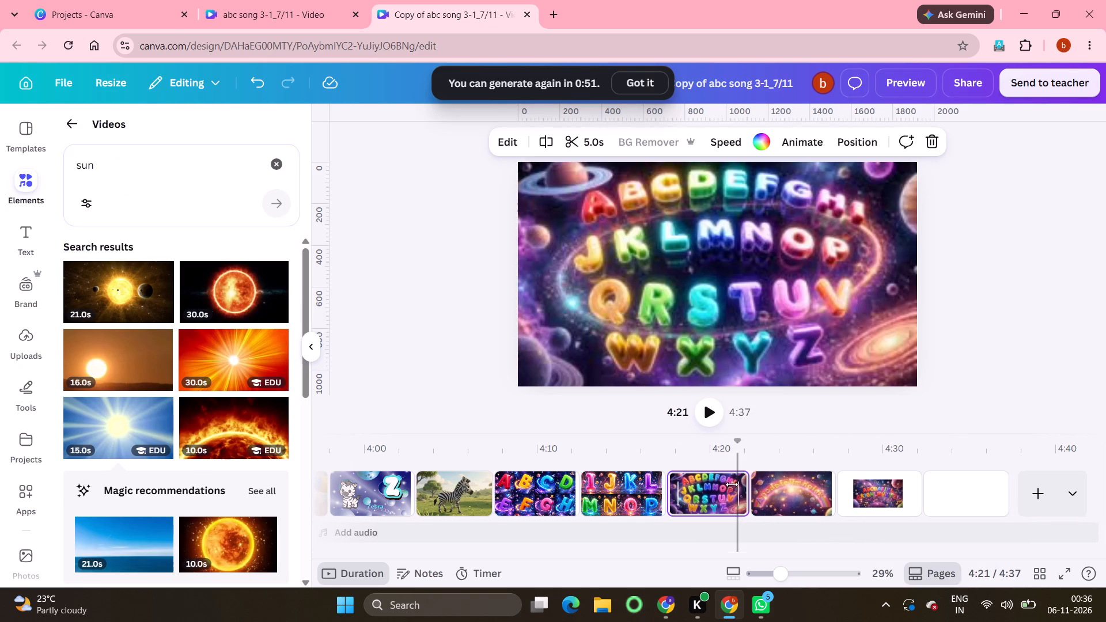
pyautogui.moveTo(732, 484); pyautogui.dragTo(719, 415)
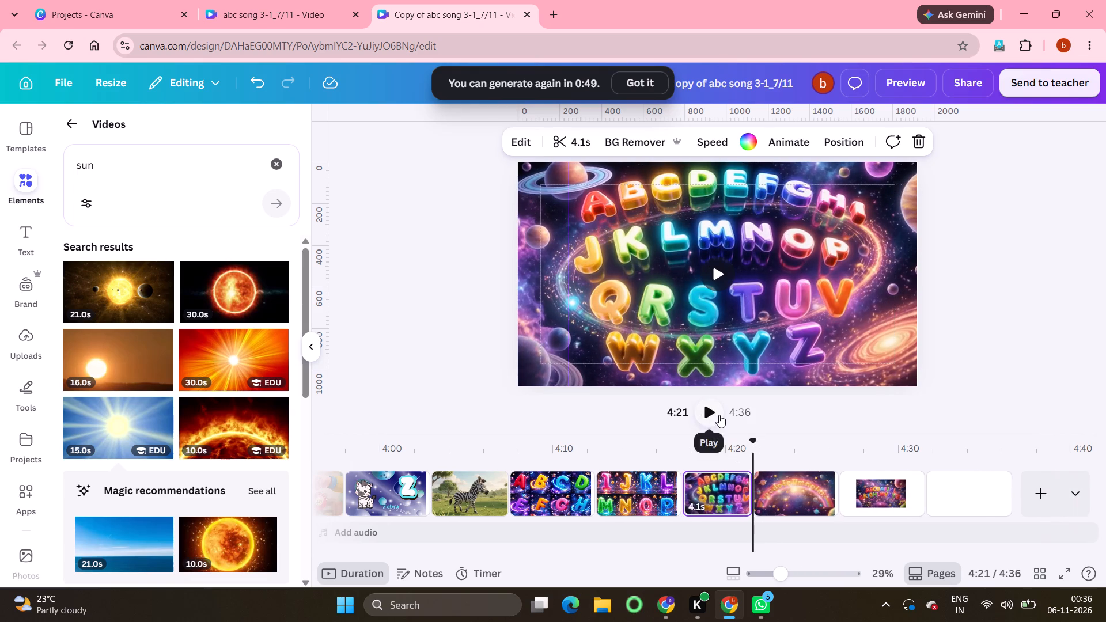
pyautogui.click(719, 415)
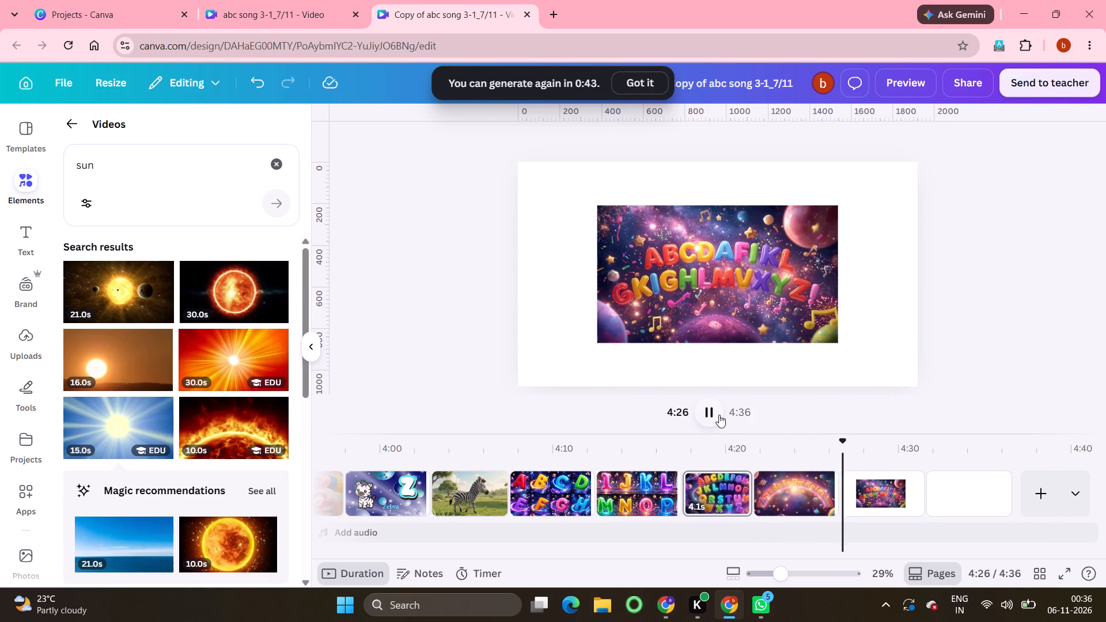
pyautogui.click(719, 415)
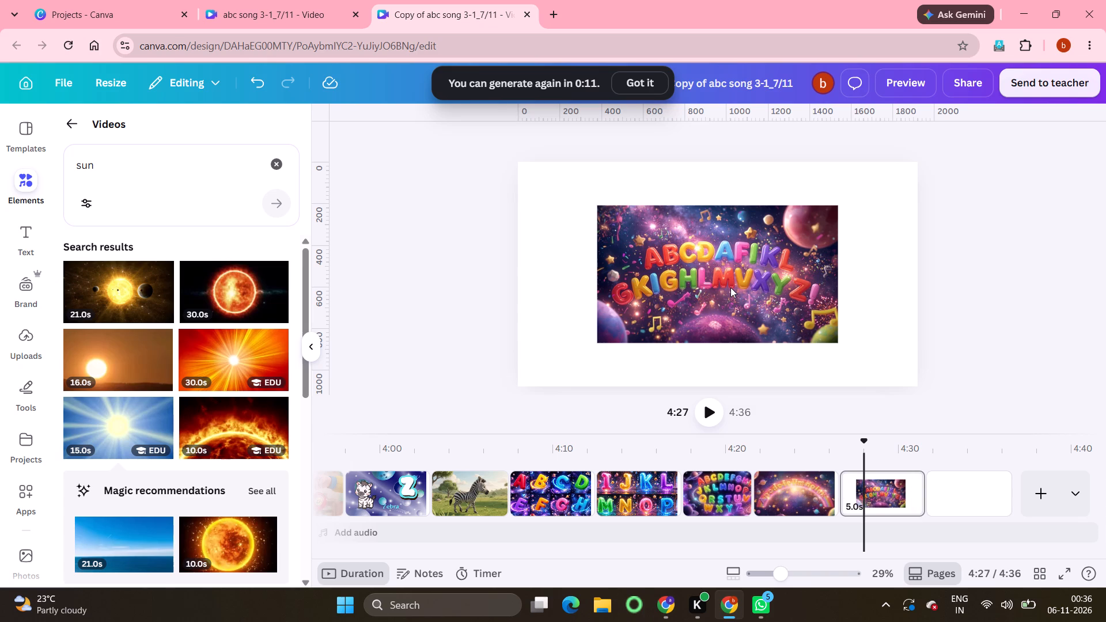
# Generate a 5-second video from the balloon-letter alphabet image on the page after the rainbow page and accept it.
pyautogui.click(772, 246)
pyautogui.click(908, 139)
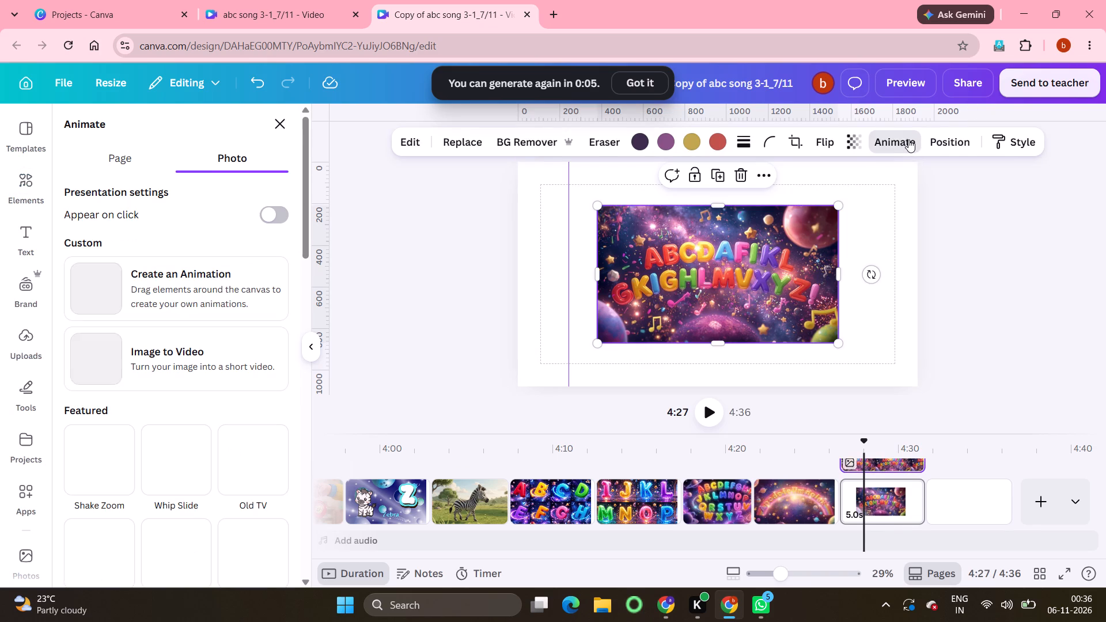
pyautogui.click(150, 351)
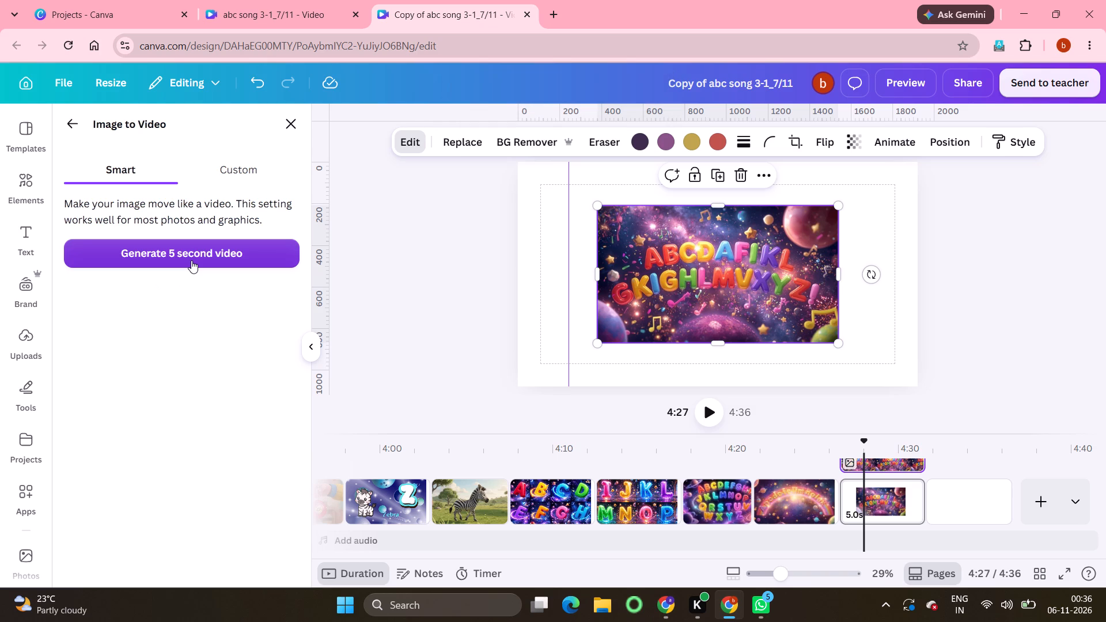
pyautogui.click(204, 252)
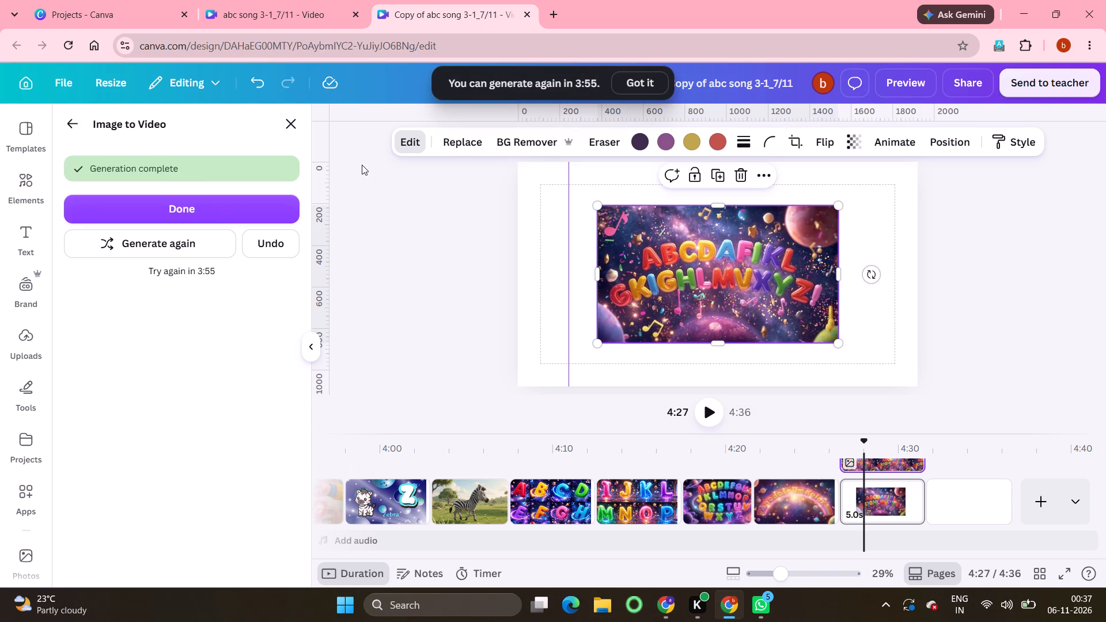
pyautogui.click(171, 211)
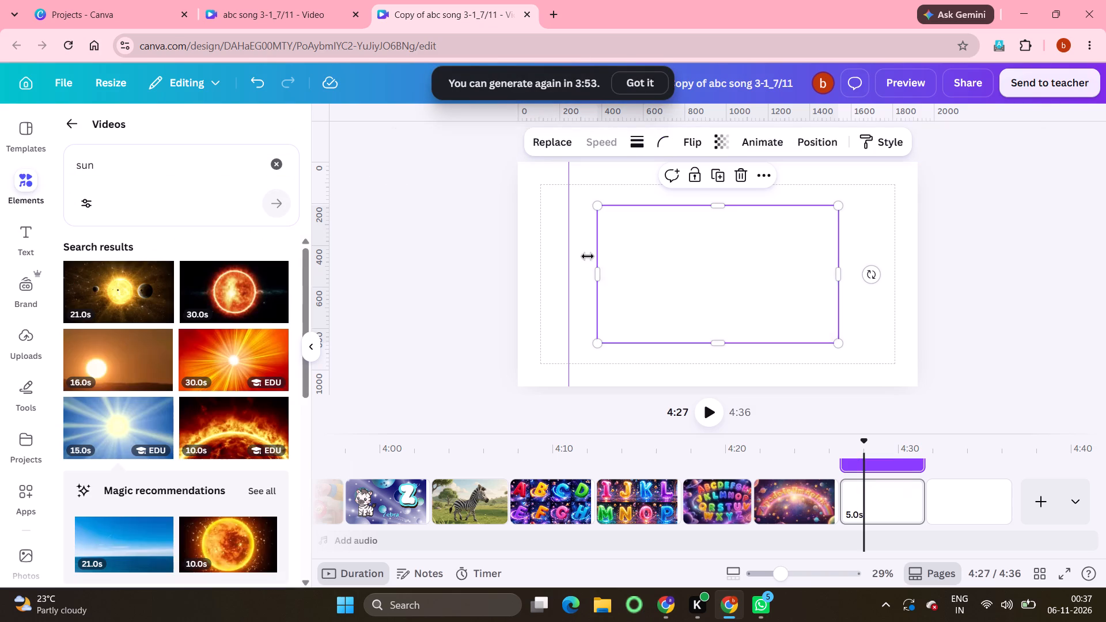
# Set the generated balloon-letter alphabet video as its page's background.
pyautogui.rightClick(801, 246)
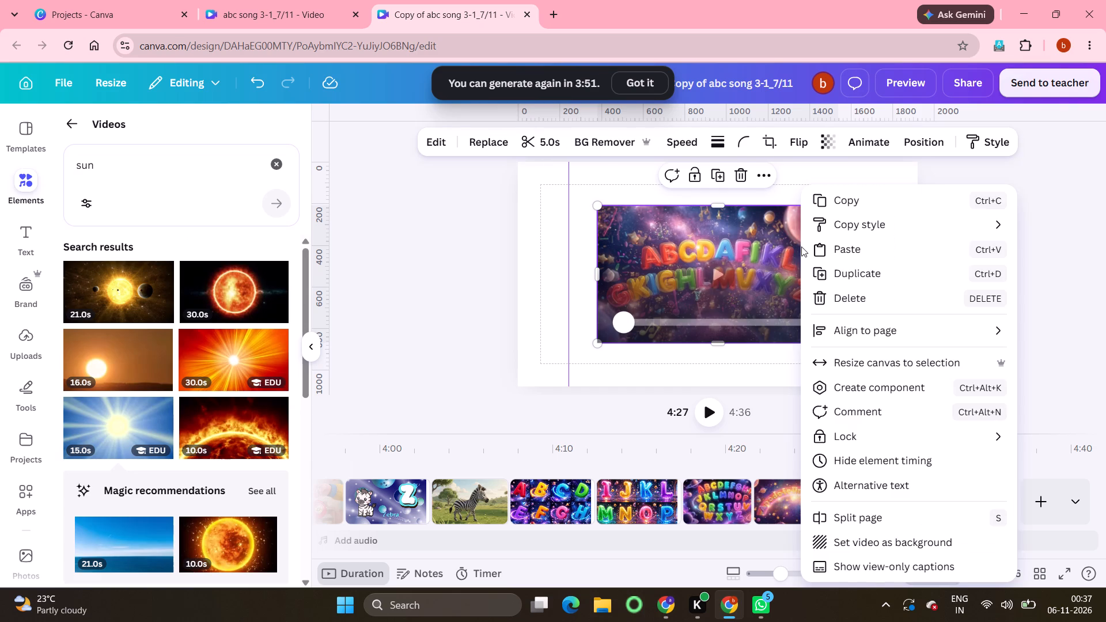
pyautogui.click(877, 549)
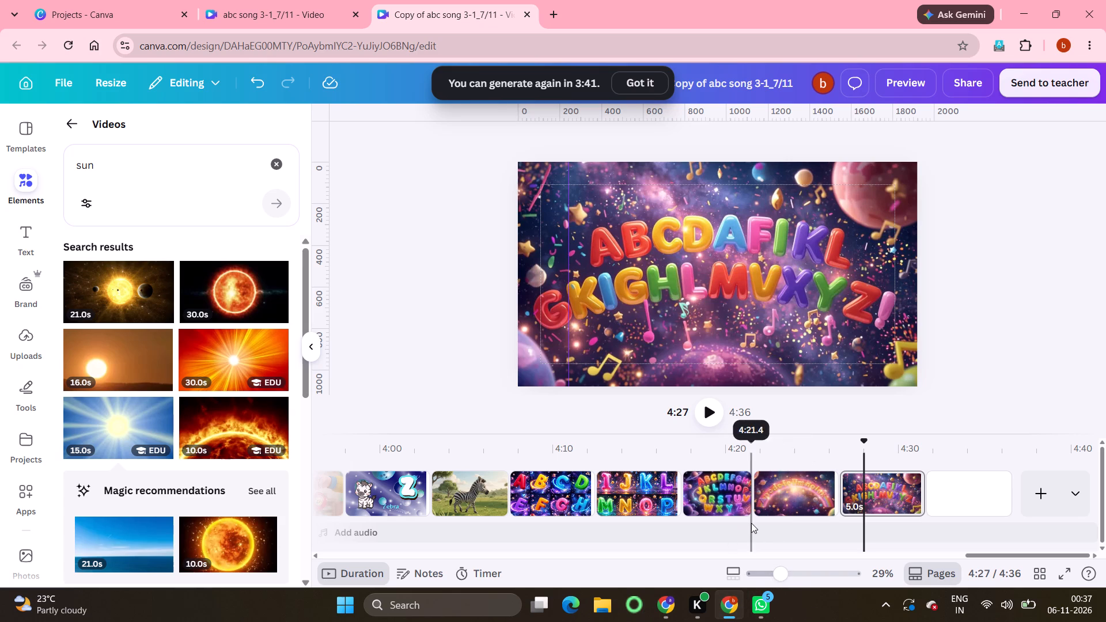
# Play back the closing alphabet pages from the galaxy A-to-Z page through to the balloon-letter page.
pyautogui.hscroll(4, 445, 493)
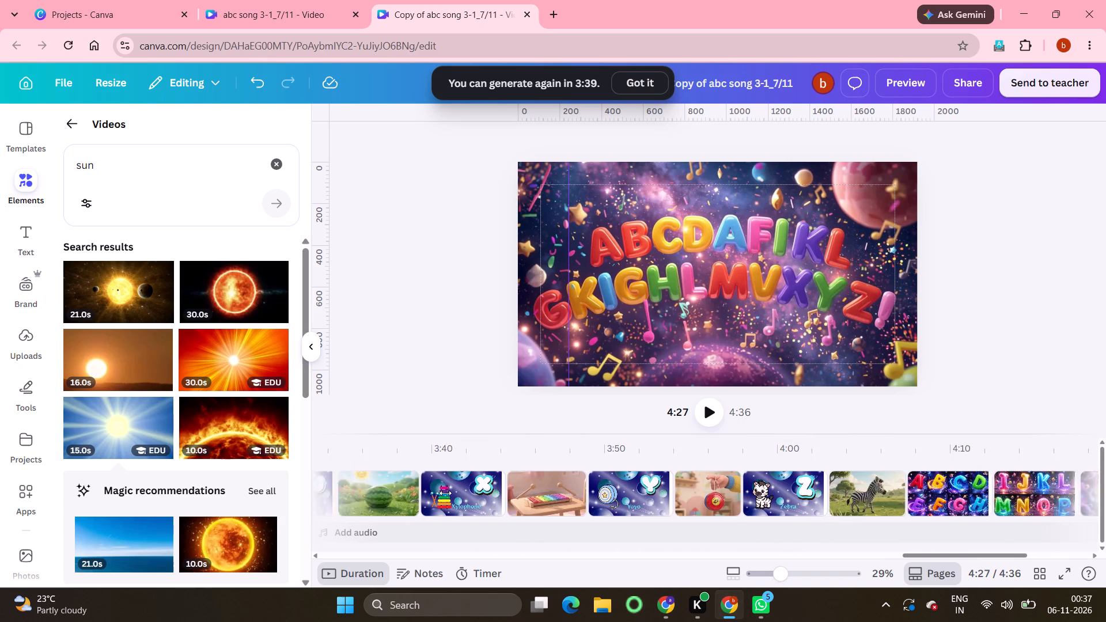
pyautogui.hscroll(-6, 445, 493)
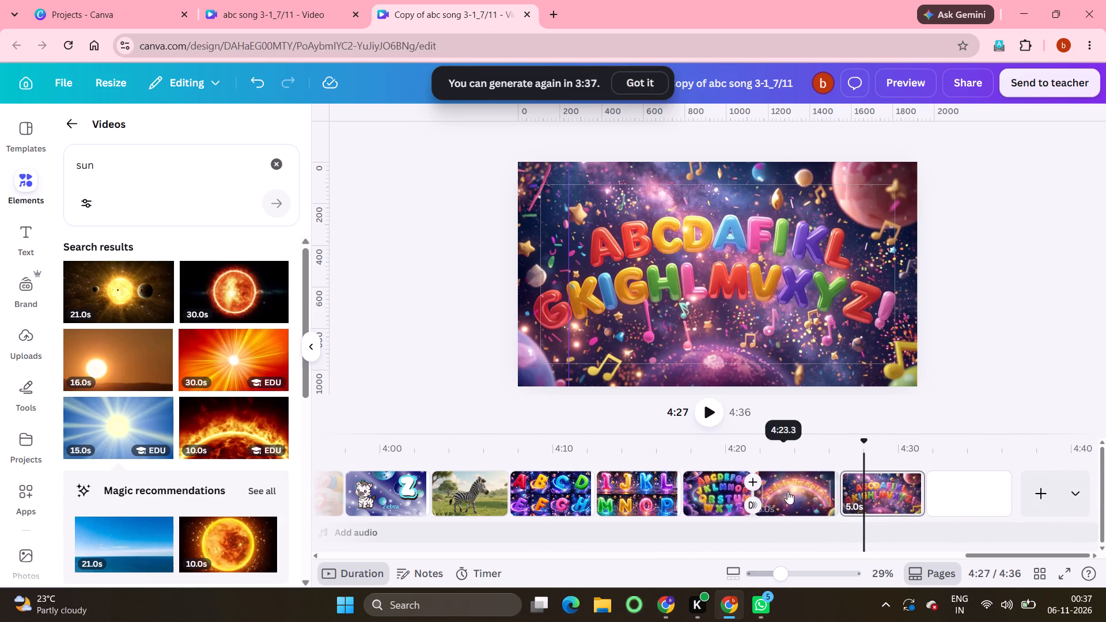
pyautogui.click(734, 496)
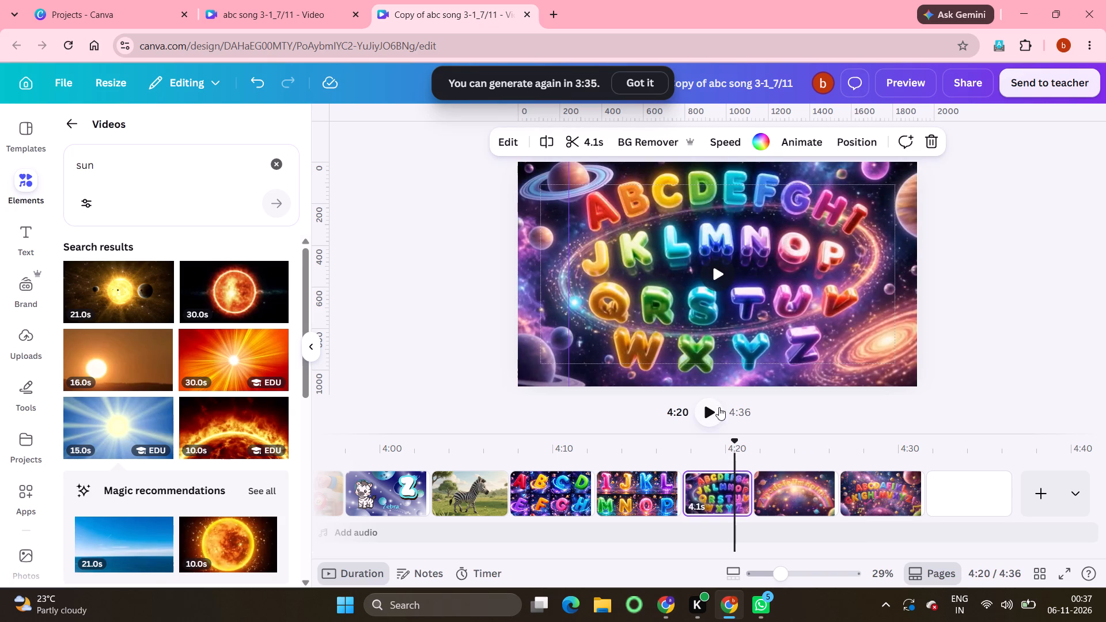
pyautogui.click(713, 408)
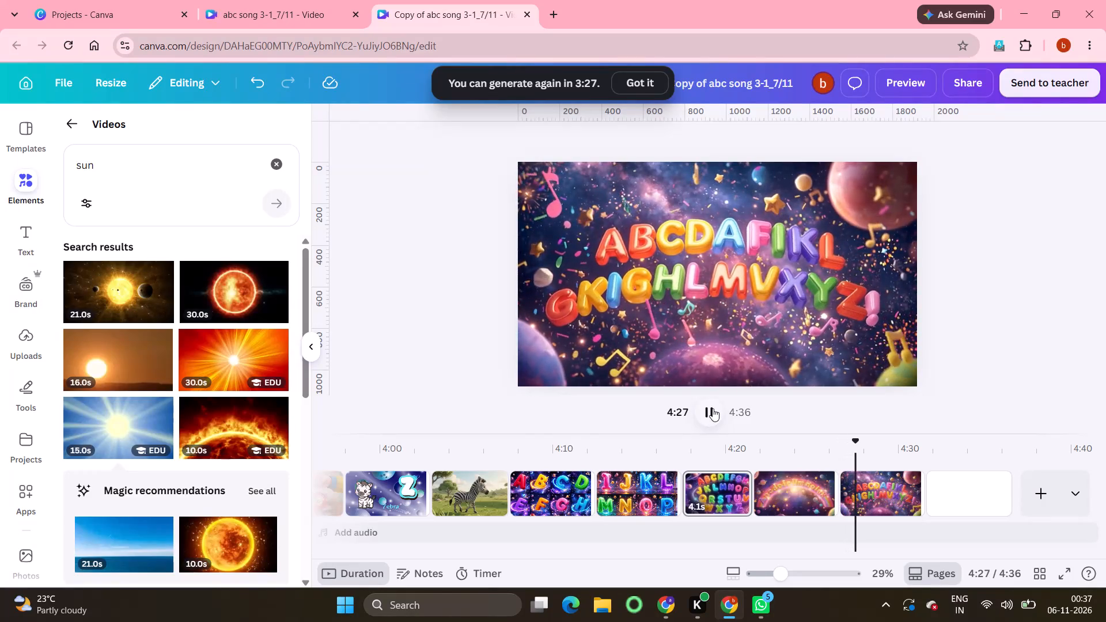
pyautogui.click(713, 408)
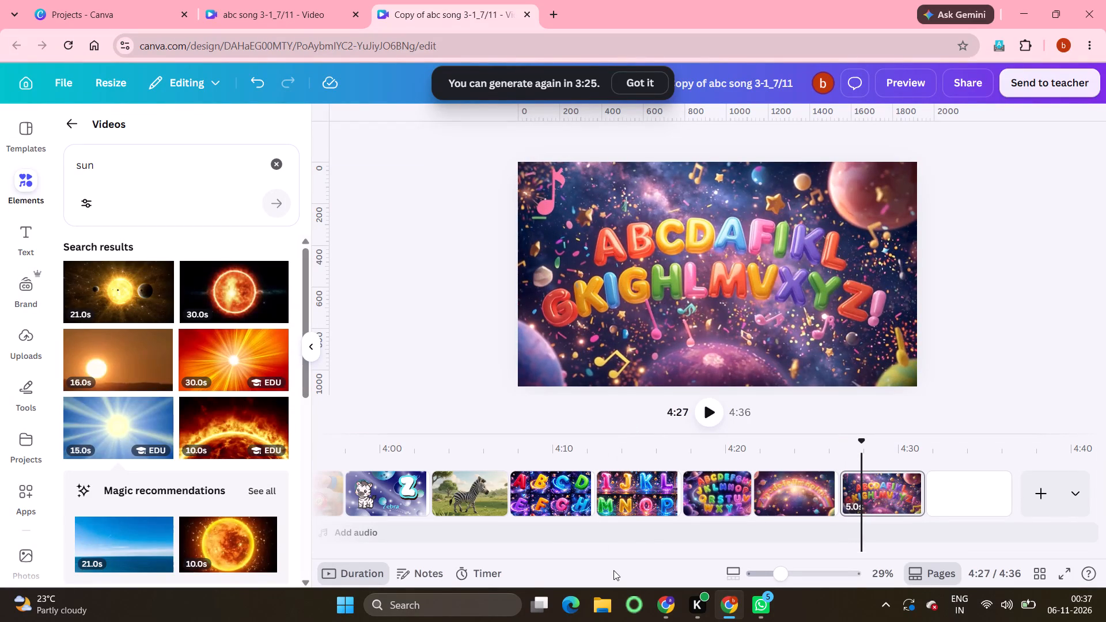